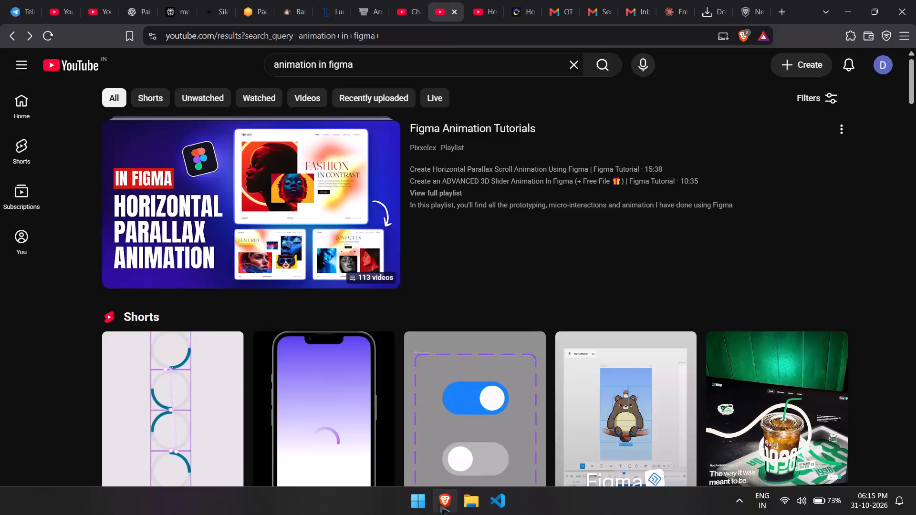
Open the toggle/switch button short from the Figma animation search results and watch how the toggle interaction is built.
{"action": "left_click", "coordinate": [439, 504]}
{"action": "left_click", "coordinate": [439, 504]}
{"action": "scroll", "coordinate": [408, 391], "scroll_direction": "down", "scroll_amount": 2}
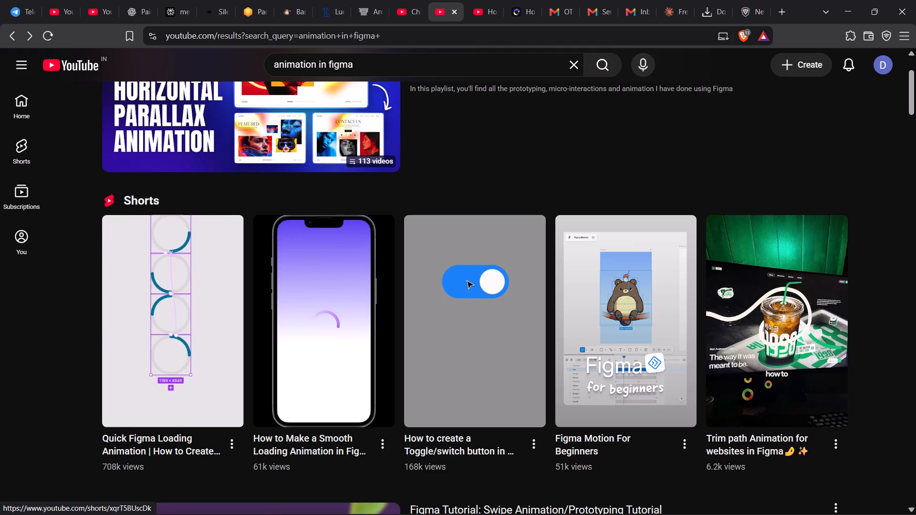
{"action": "left_click", "coordinate": [483, 301]}
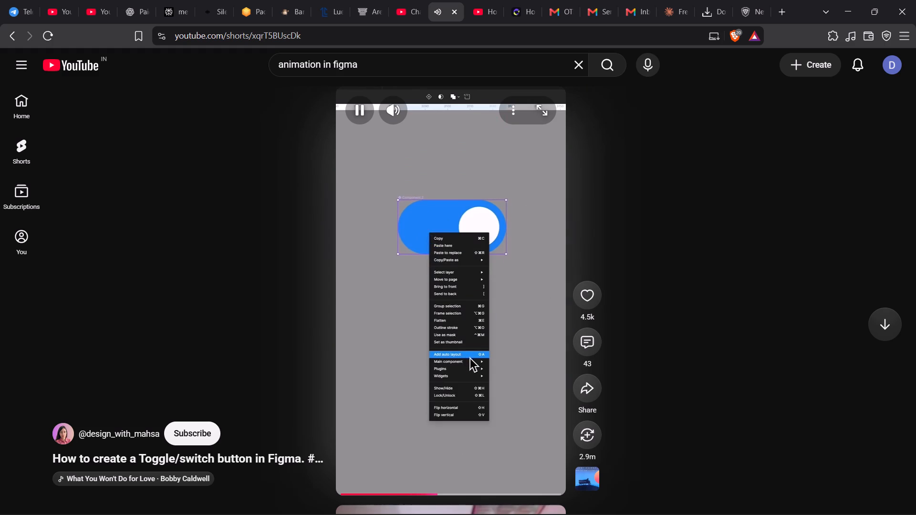
{"action": "key", "text": "space"}
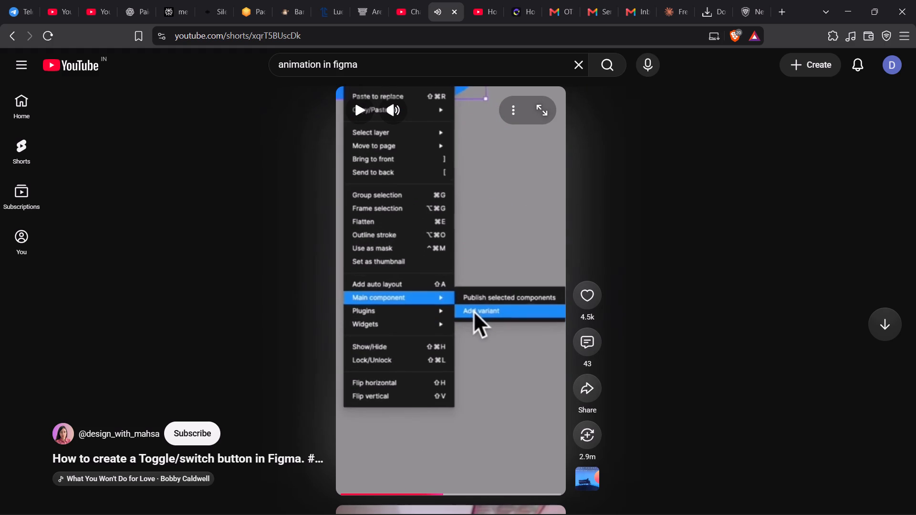
{"action": "key", "text": "space"}
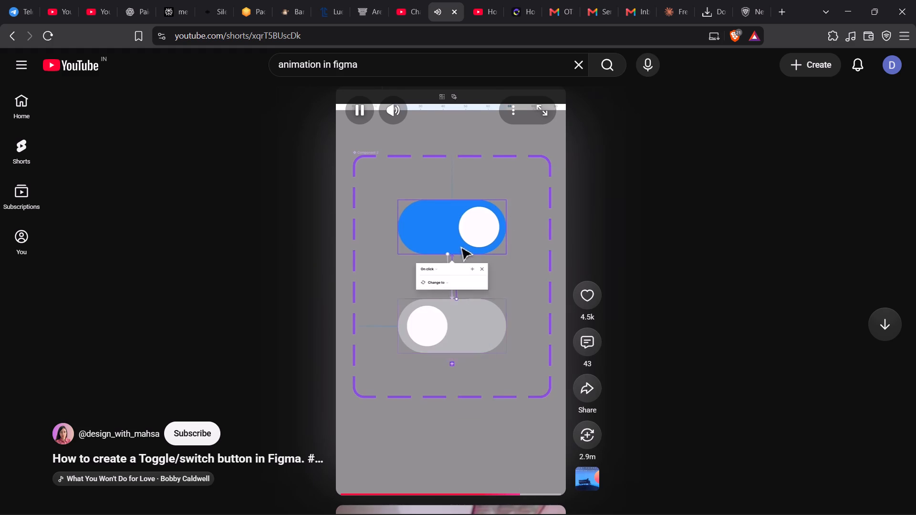
{"action": "left_click", "coordinate": [462, 318]}
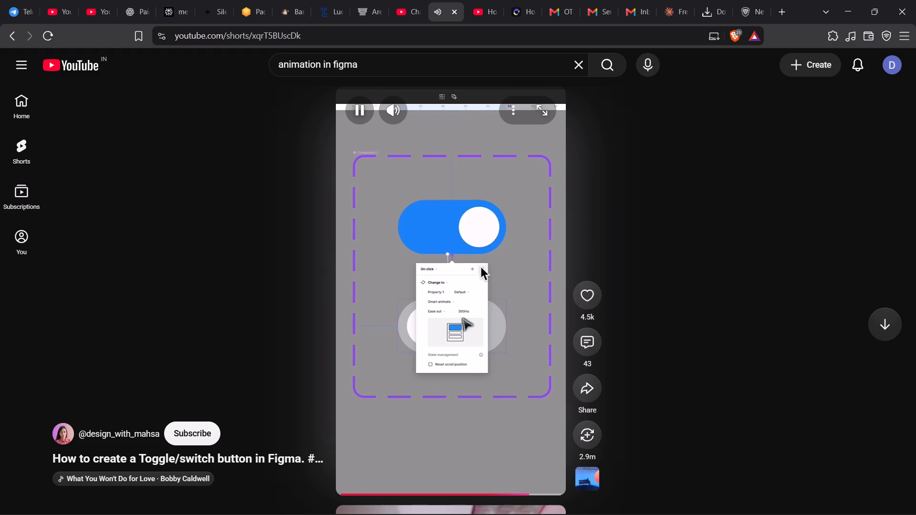
Search the computer for Figma and launch the desktop app.
{"action": "left_click", "coordinate": [424, 504]}
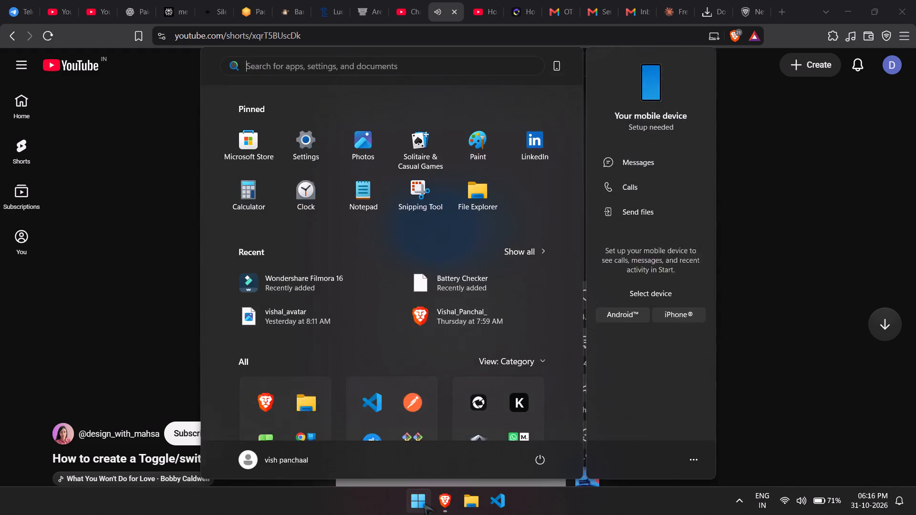
{"action": "type", "text": "fg"}
{"action": "key", "text": "BackSpace"}
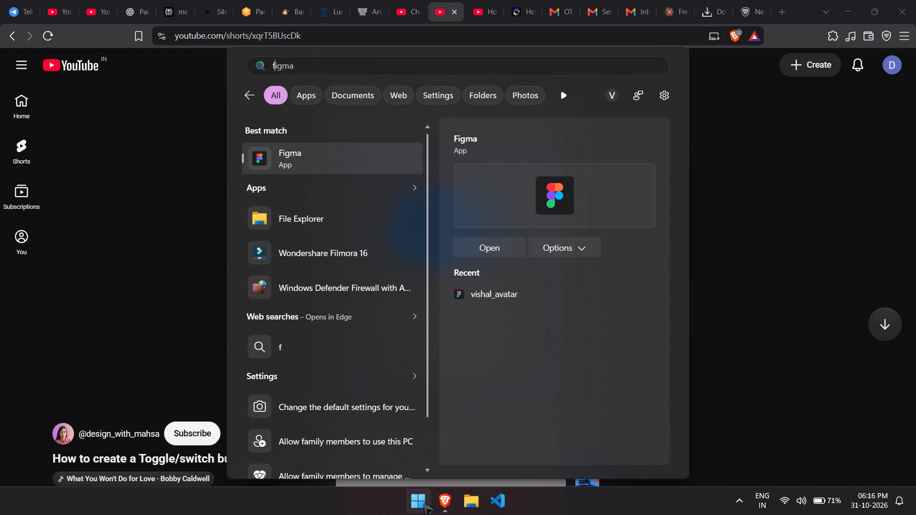
{"action": "type", "text": "igm"}
{"action": "key", "text": "Return"}
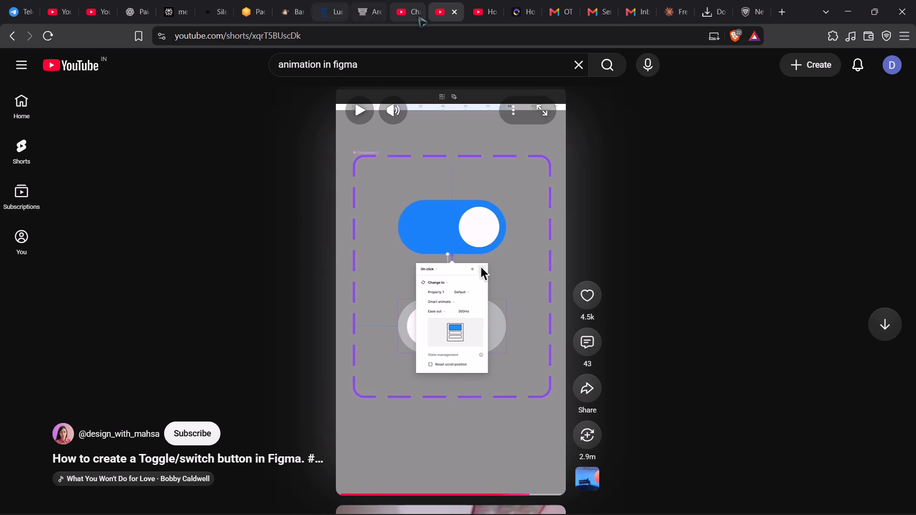
Go to YouTube Studio in the browser and open the channel dashboard from the analytics page.
{"action": "left_click", "coordinate": [418, 15]}
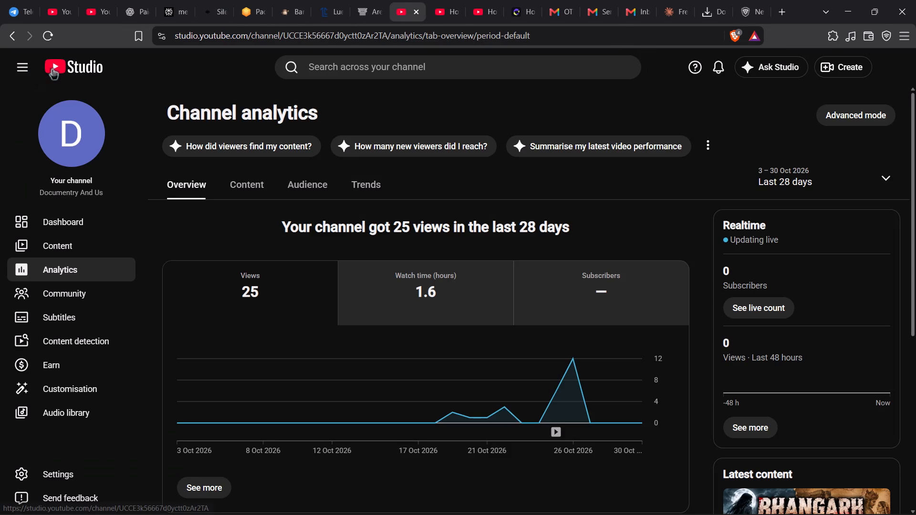
{"action": "triple_click", "coordinate": [52, 68]}
{"action": "left_click", "coordinate": [52, 68]}
{"action": "triple_click", "coordinate": [81, 67]}
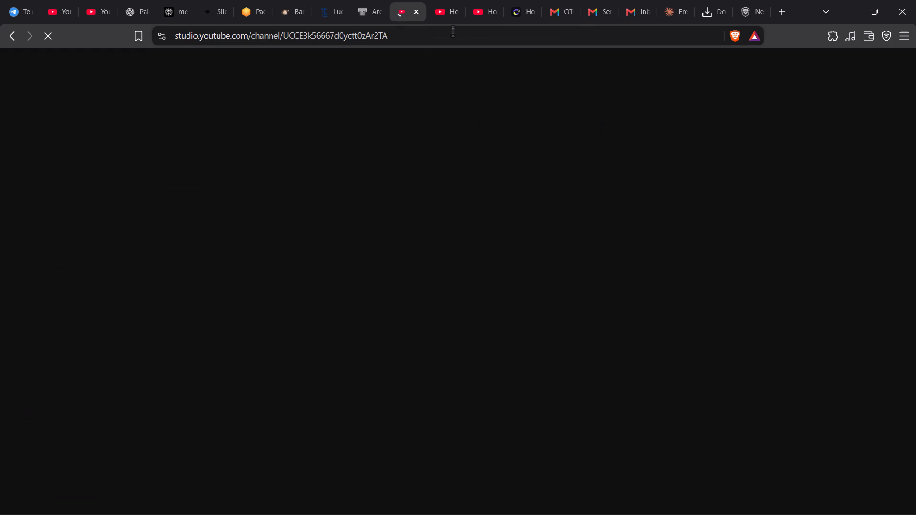
{"action": "left_click", "coordinate": [433, 29]}
Switch YouTube to the Music and Life account from the virtual machine video's page.
{"action": "left_click", "coordinate": [442, 5]}
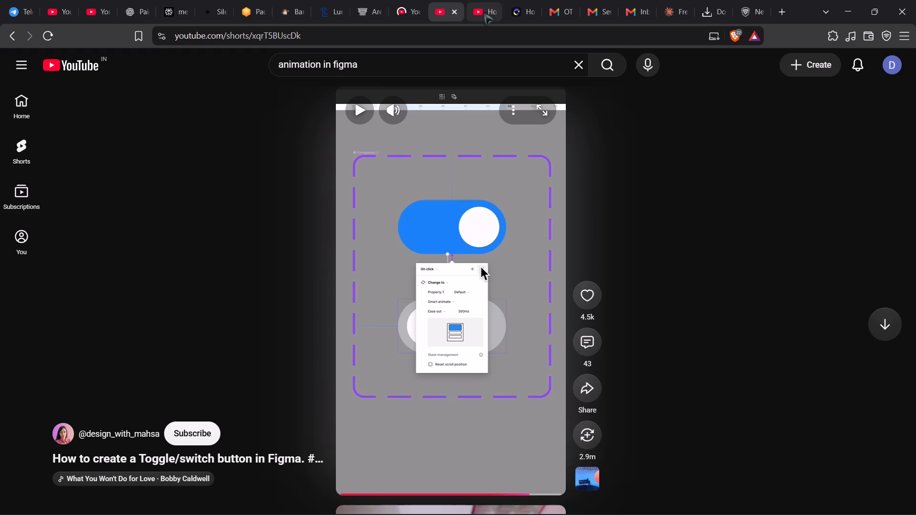
{"action": "left_click", "coordinate": [484, 12]}
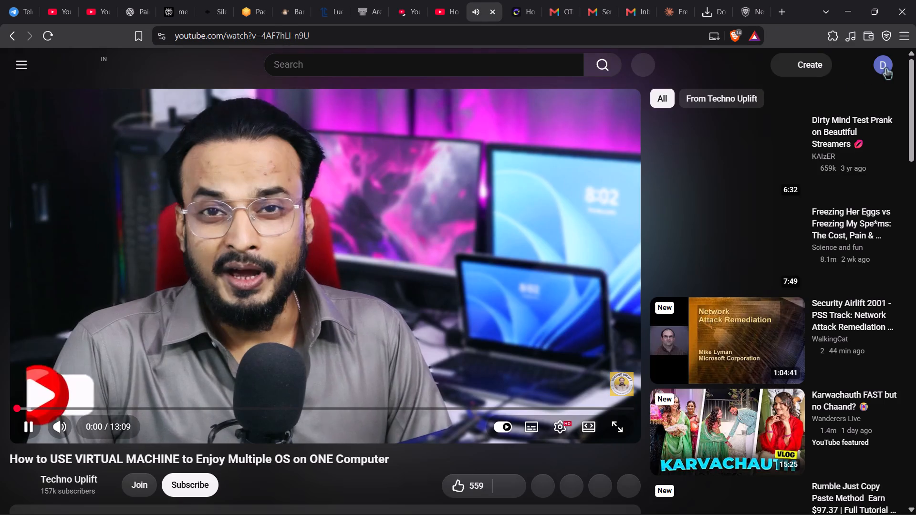
{"action": "left_click", "coordinate": [886, 68]}
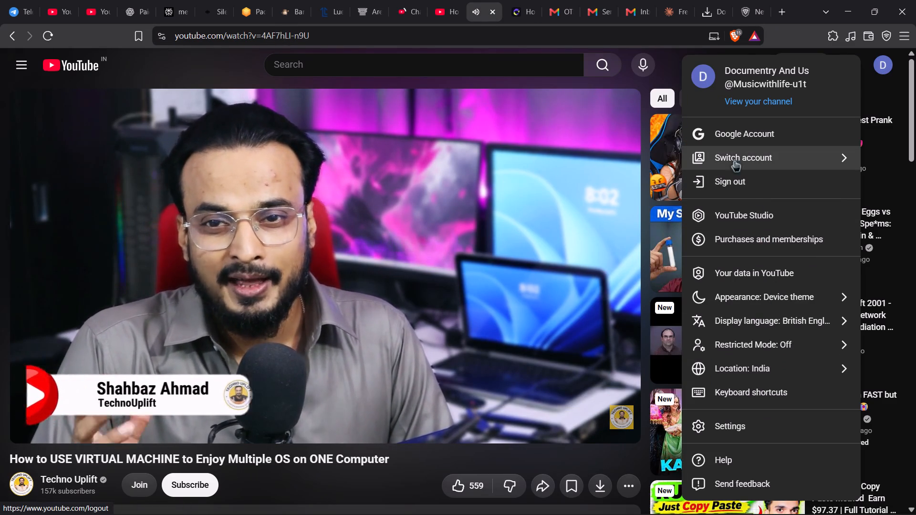
{"action": "left_click", "coordinate": [729, 153]}
{"action": "left_click", "coordinate": [726, 154]}
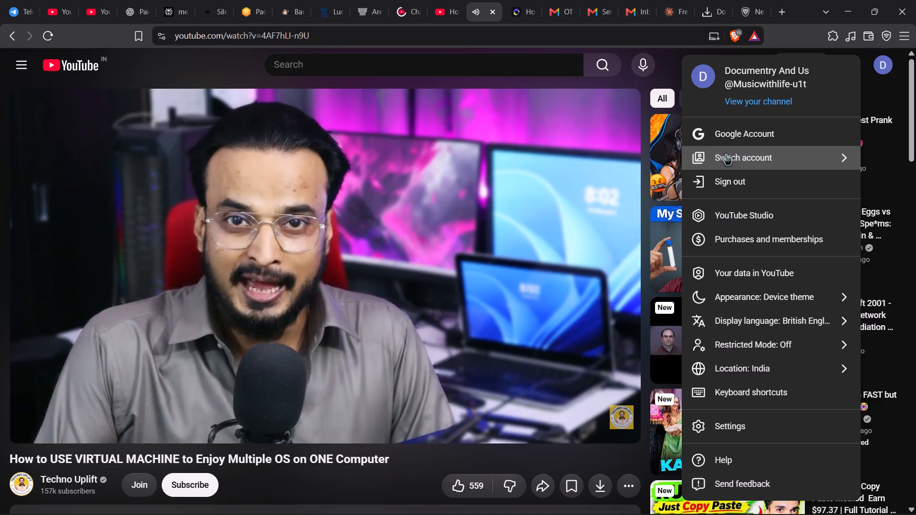
{"action": "left_click", "coordinate": [726, 154]}
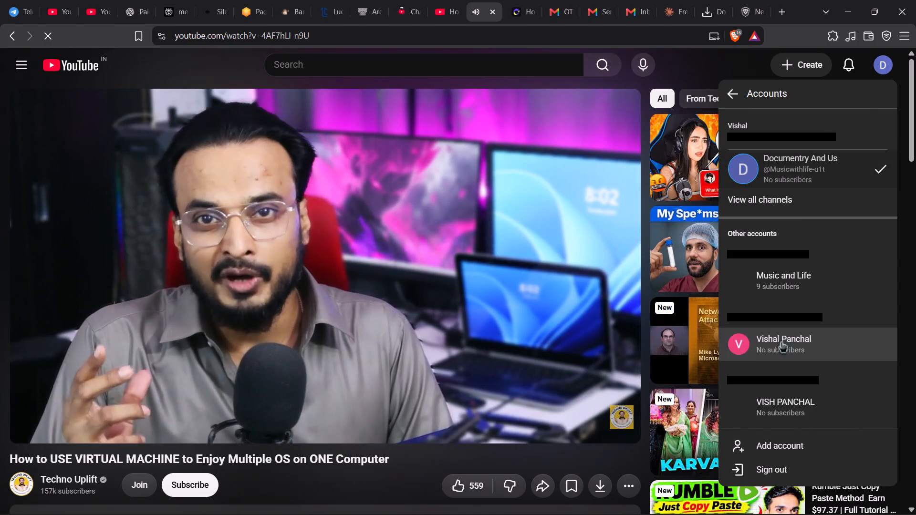
{"action": "left_click", "coordinate": [764, 280]}
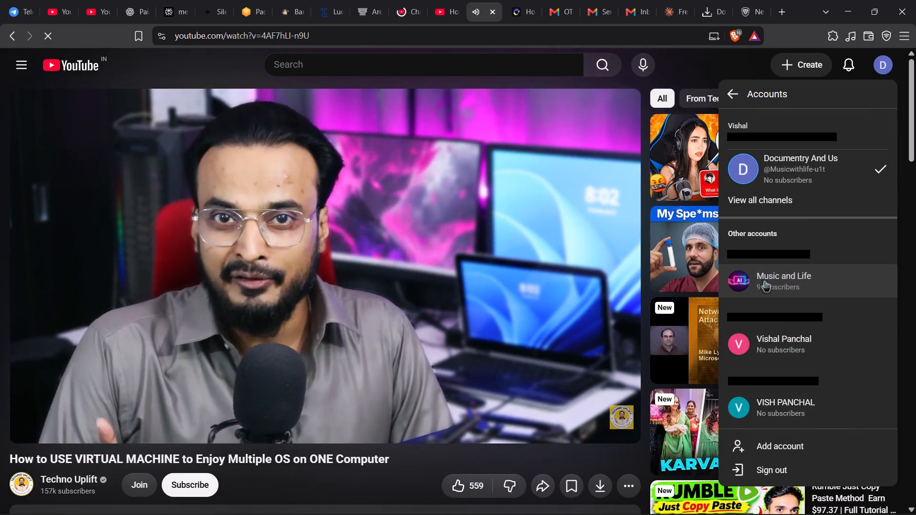
{"action": "triple_click", "coordinate": [764, 280]}
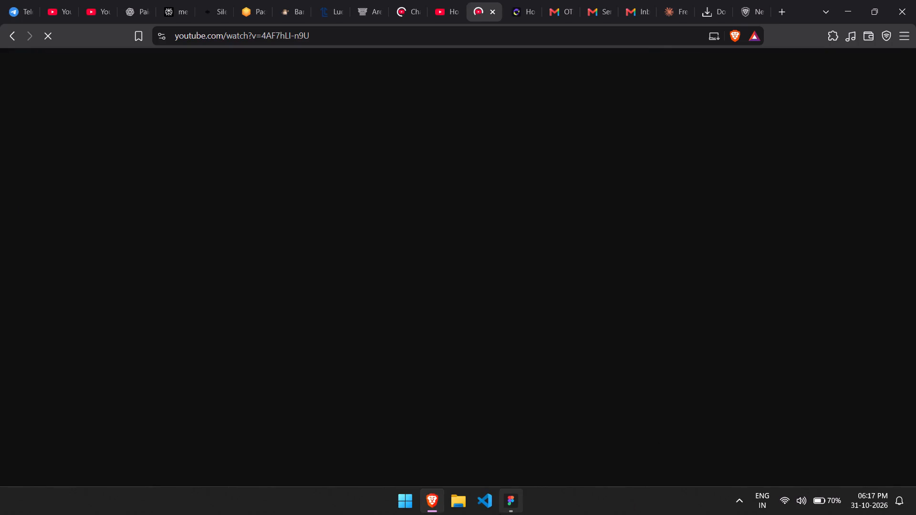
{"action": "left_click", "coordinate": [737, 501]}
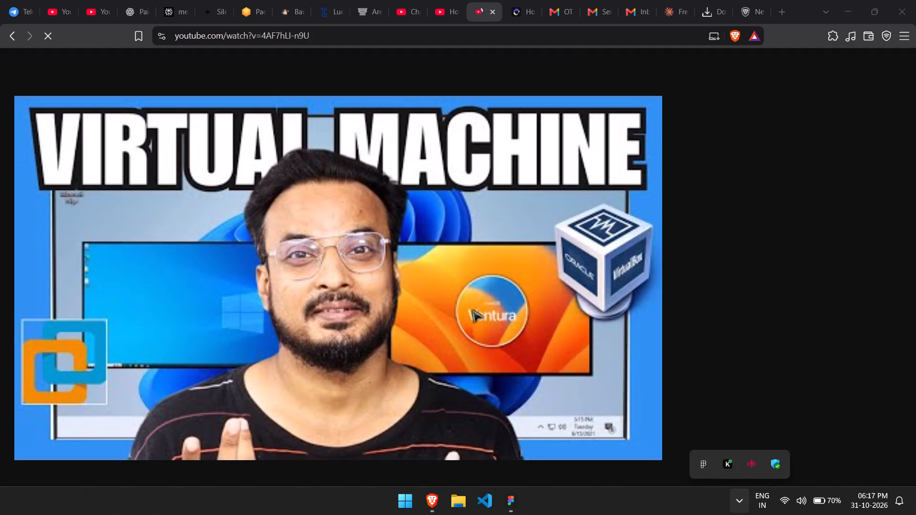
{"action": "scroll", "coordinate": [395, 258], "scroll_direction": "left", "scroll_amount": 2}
Switch YouTube Studio from Documentry And Us to the Music and Life account.
{"action": "left_click", "coordinate": [405, 7]}
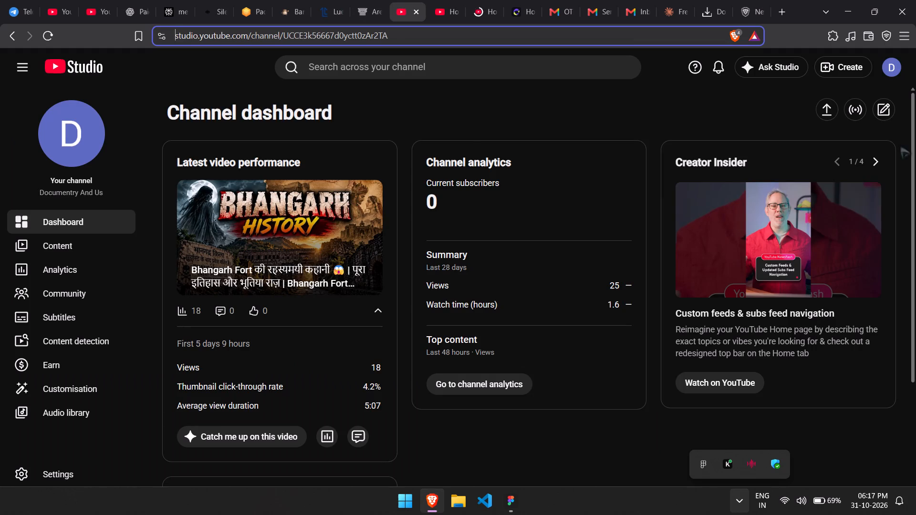
{"action": "left_click", "coordinate": [887, 72]}
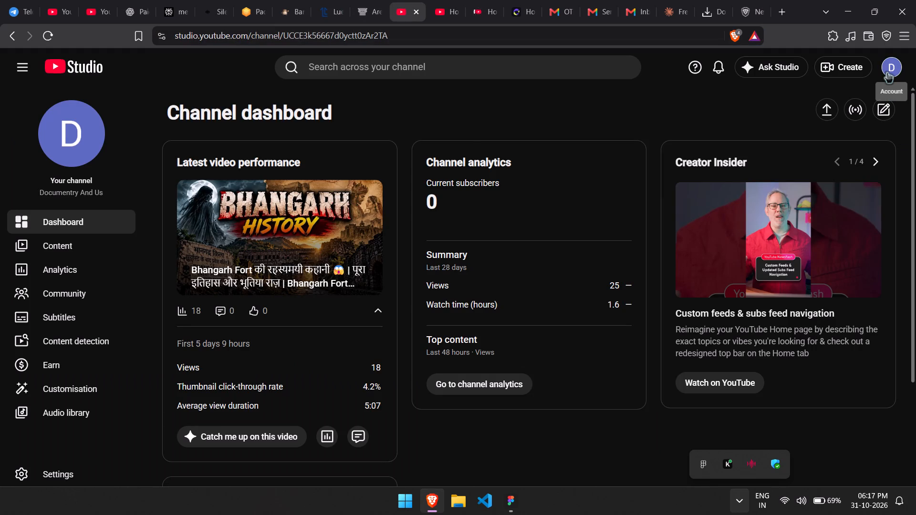
{"action": "left_click", "coordinate": [804, 202]}
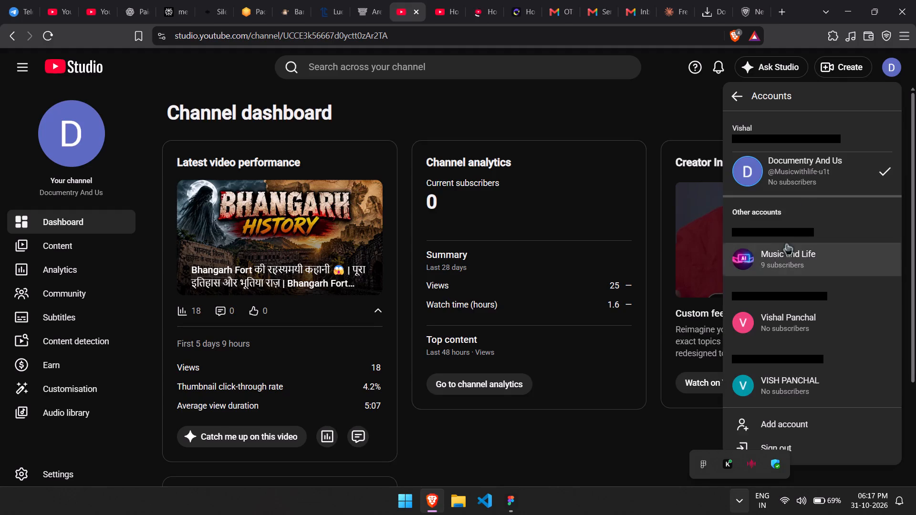
{"action": "left_click", "coordinate": [783, 256]}
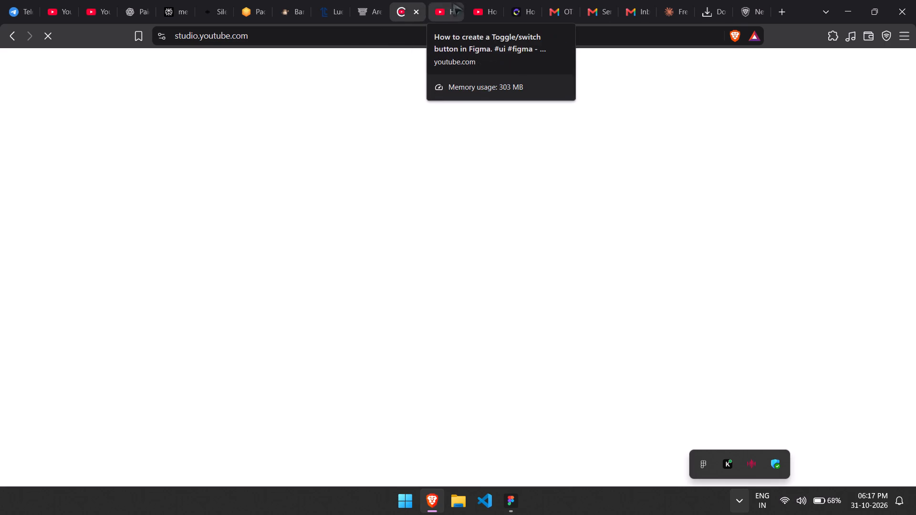
Return to the virtual machine video's page and go to the YouTube home feed.
{"action": "left_click", "coordinate": [494, 4]}
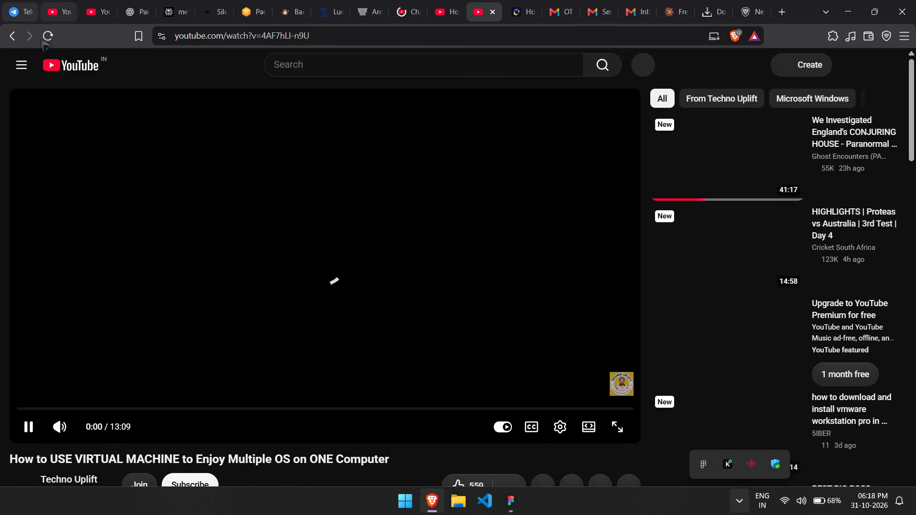
{"action": "triple_click", "coordinate": [50, 53]}
{"action": "left_click", "coordinate": [50, 53]}
{"action": "triple_click", "coordinate": [52, 55]}
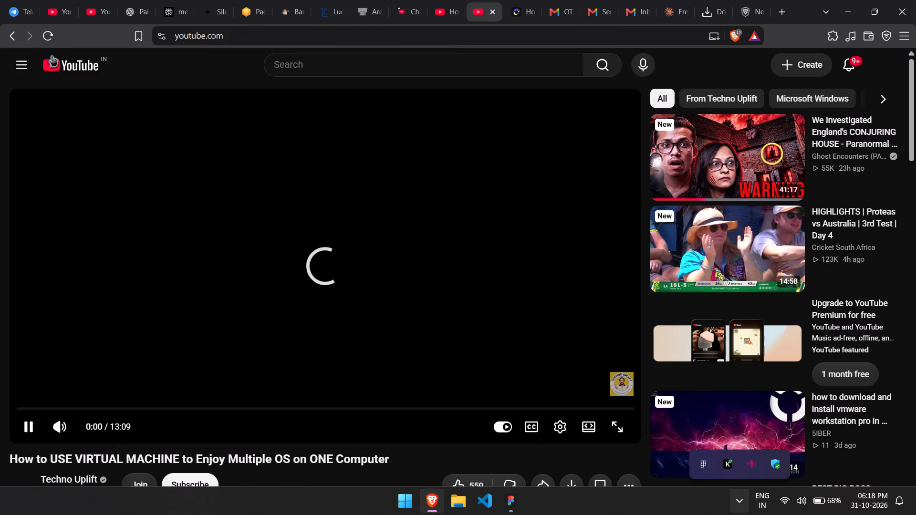
{"action": "triple_click", "coordinate": [52, 55]}
{"action": "left_click", "coordinate": [52, 55]}
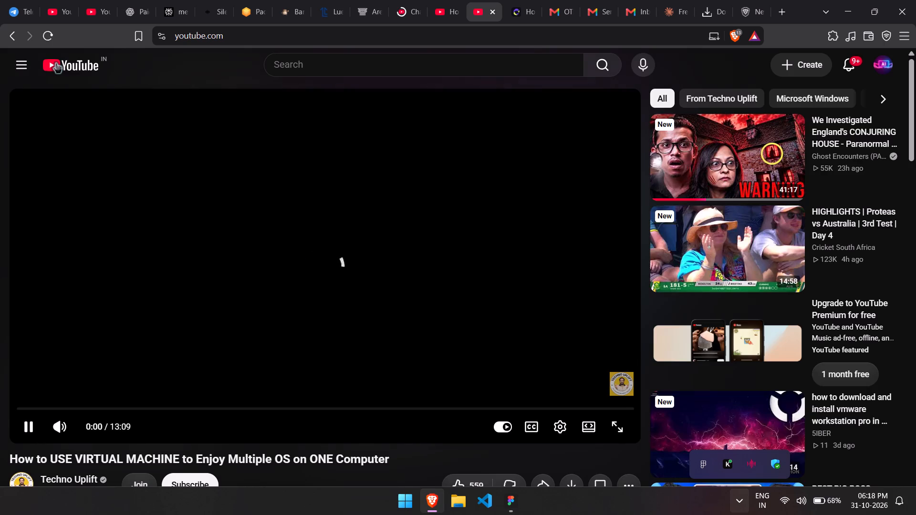
{"action": "triple_click", "coordinate": [56, 62]}
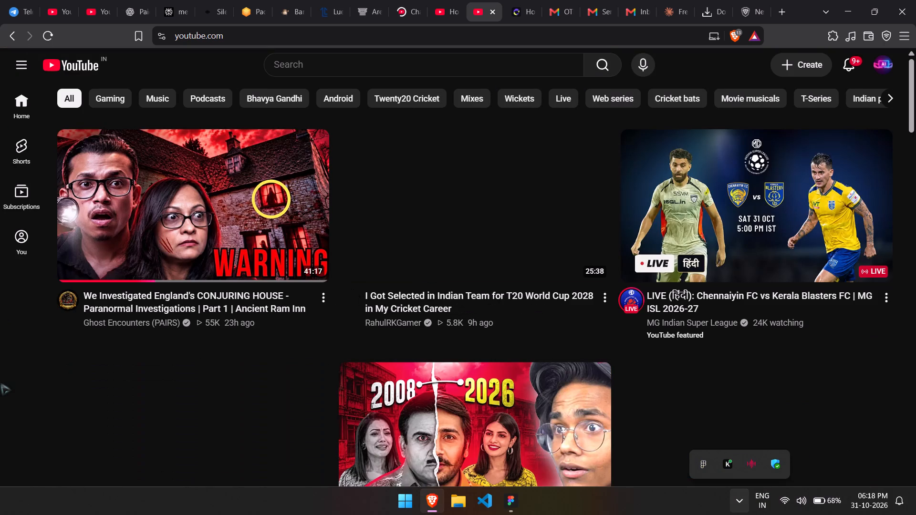
Browse the home feed, filter it by Music and open the PHIR SE (Full Video) mix.
{"action": "scroll", "coordinate": [0, 382], "scroll_direction": "down", "scroll_amount": 1}
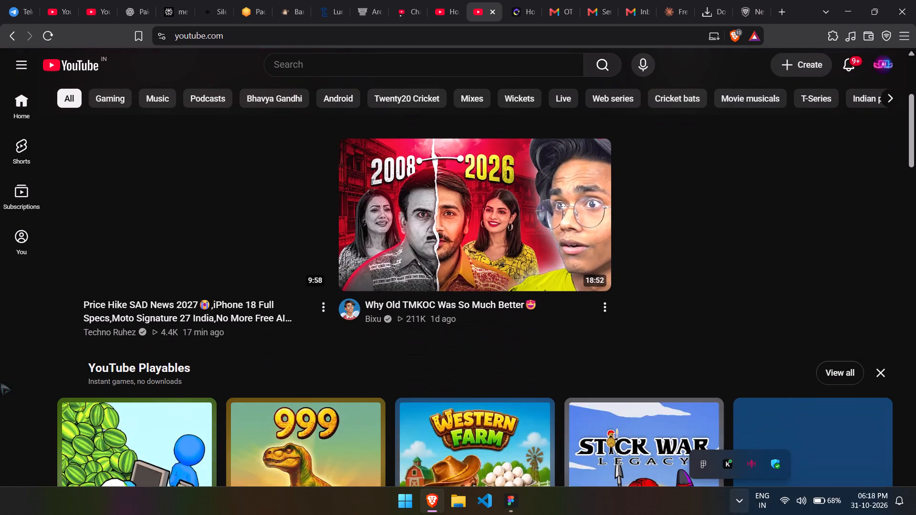
{"action": "scroll", "coordinate": [0, 382], "scroll_direction": "up", "scroll_amount": 1}
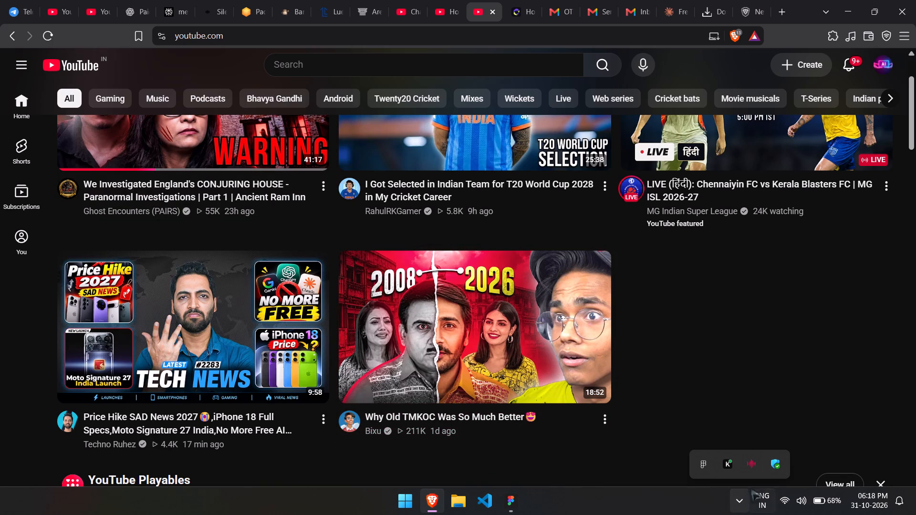
{"action": "left_click", "coordinate": [743, 499]}
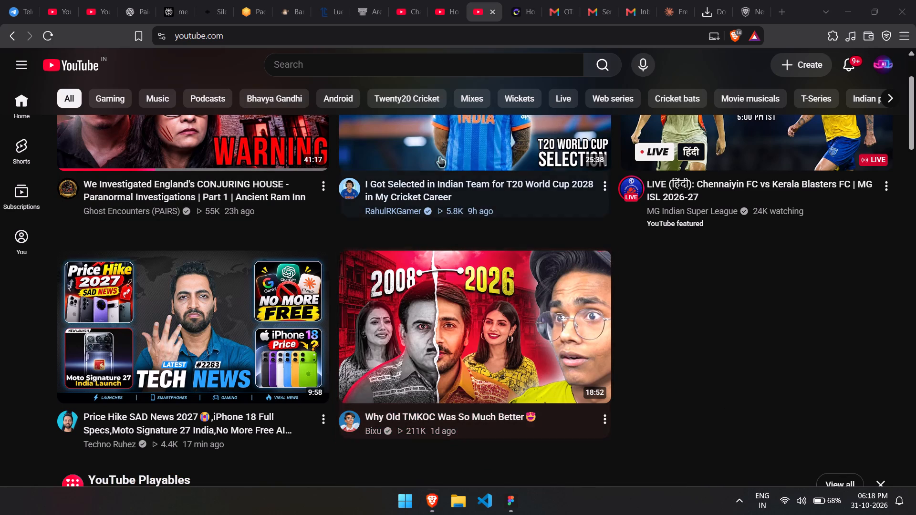
{"action": "scroll", "coordinate": [439, 156], "scroll_direction": "up", "scroll_amount": 1}
{"action": "scroll", "coordinate": [337, 84], "scroll_direction": "up", "scroll_amount": 2}
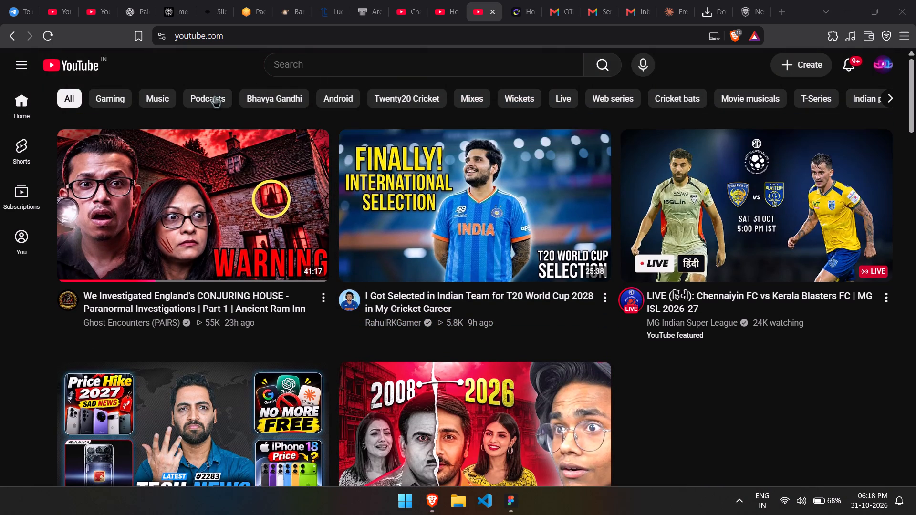
{"action": "left_click", "coordinate": [161, 94]}
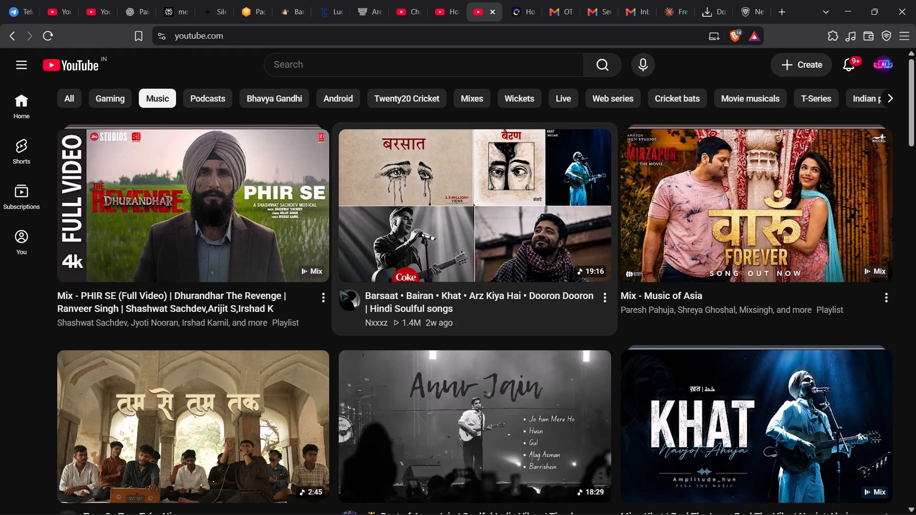
{"action": "left_click", "coordinate": [258, 234]}
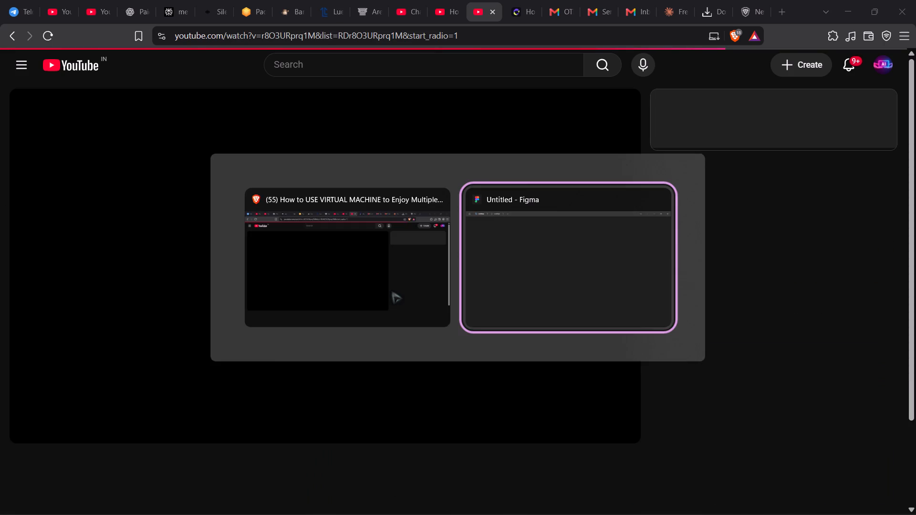
Switch to Figma with the Untitled design file containing the Youtube frames.
{"action": "left_click", "coordinate": [298, 223]}
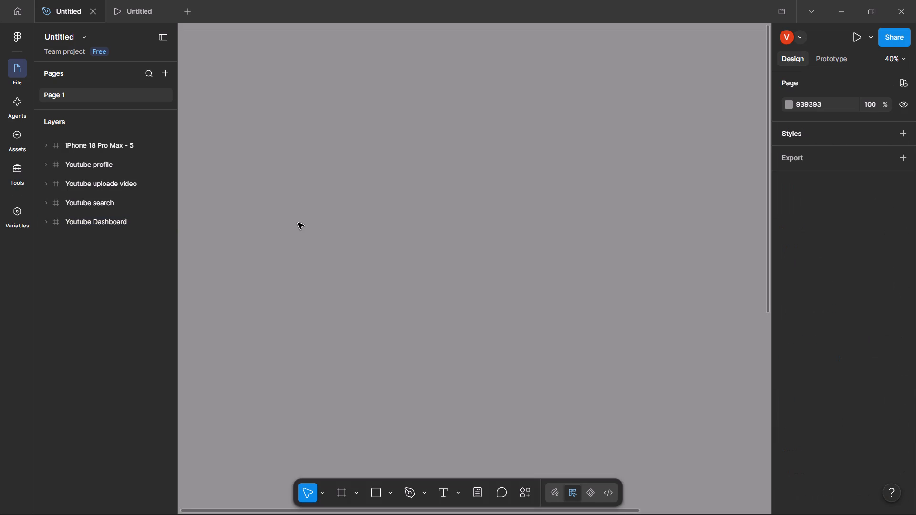
Delete the Switch Field toggle above the profile picture in the Youtube profile frame.
{"action": "scroll", "coordinate": [386, 198], "scroll_direction": "down", "scroll_amount": 8}
{"action": "scroll", "coordinate": [386, 198], "scroll_direction": "up", "scroll_amount": 1}
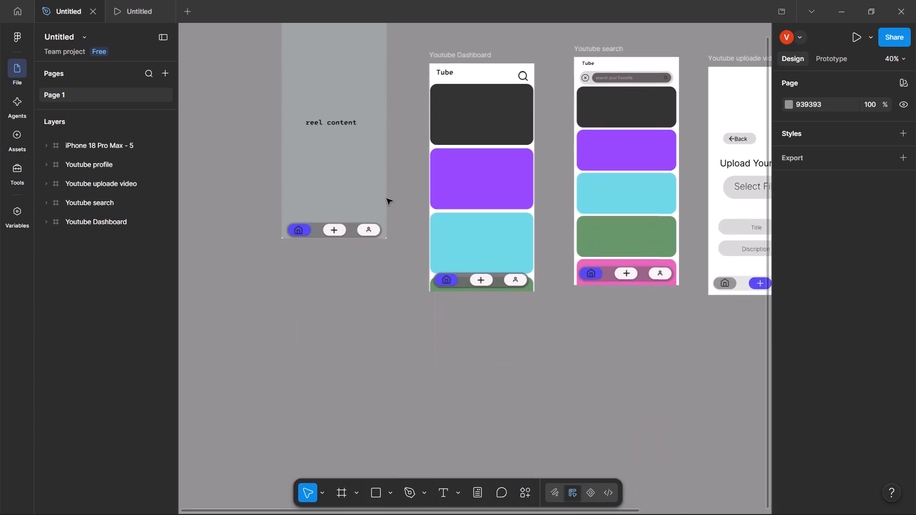
{"action": "scroll", "coordinate": [386, 198], "scroll_direction": "up", "scroll_amount": 1}
{"action": "scroll", "coordinate": [386, 198], "scroll_direction": "left", "scroll_amount": 1}
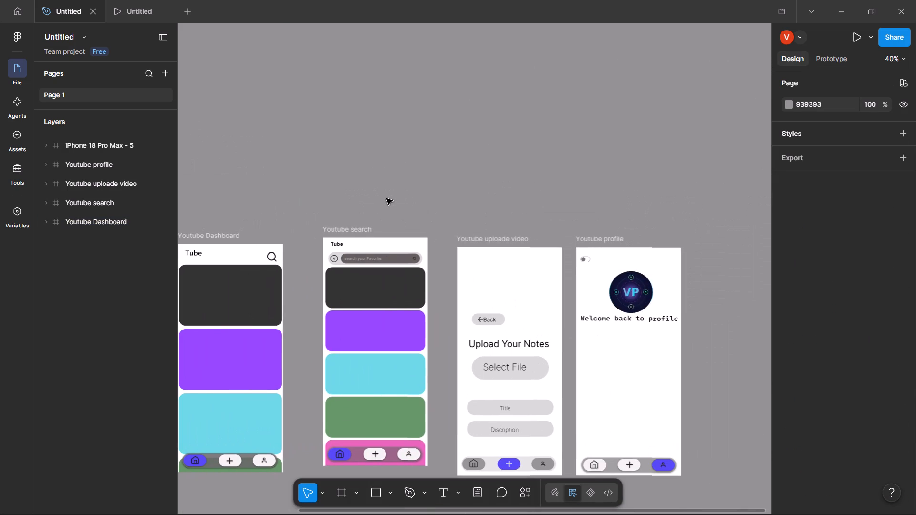
{"action": "left_click", "coordinate": [590, 266]}
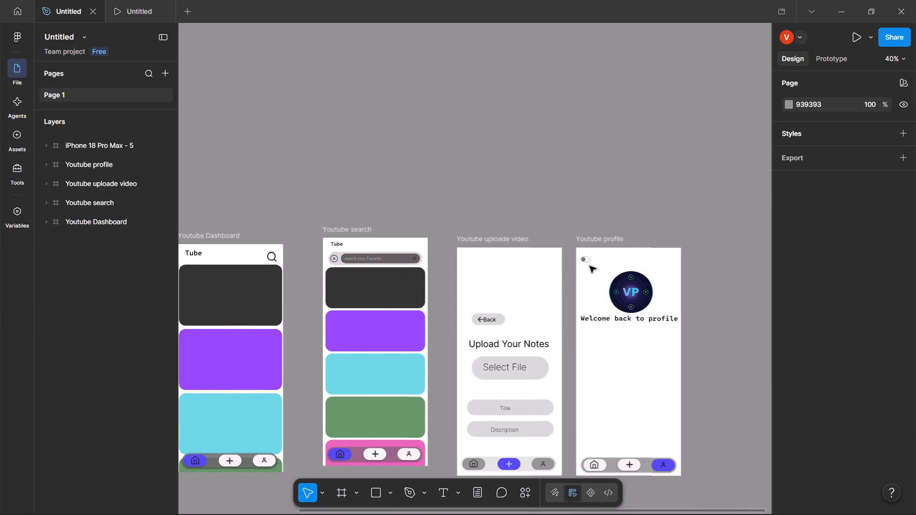
{"action": "left_click", "coordinate": [583, 256]}
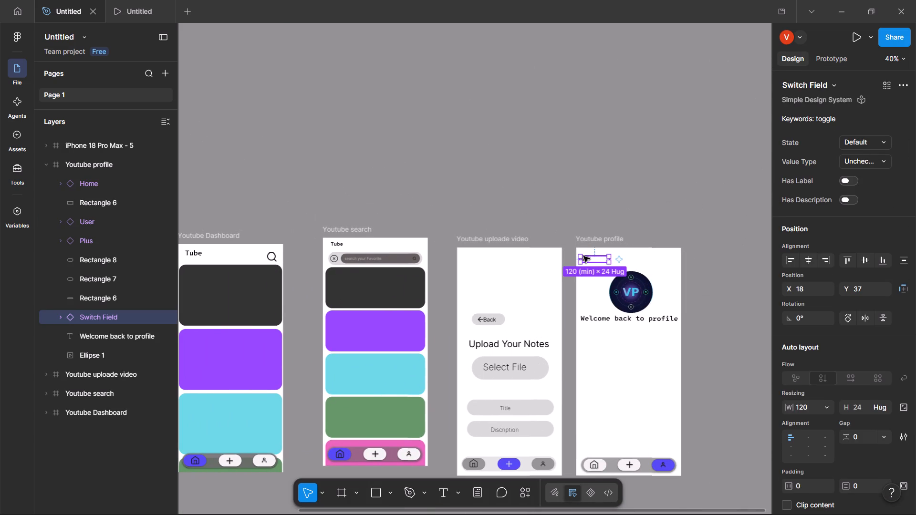
{"action": "key", "text": "BackSpace"}
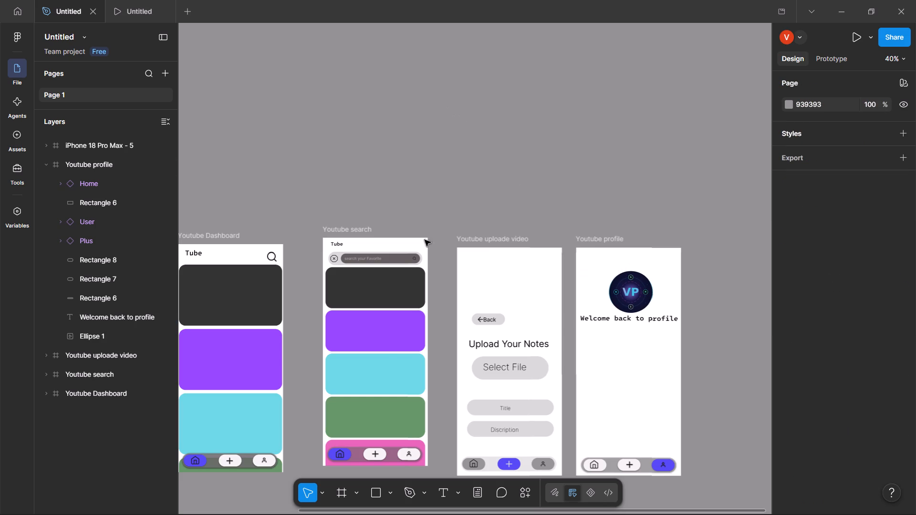
Draw a rectangle about 305 × 153 on the empty canvas above the Youtube search frame.
{"action": "left_click", "coordinate": [381, 501]}
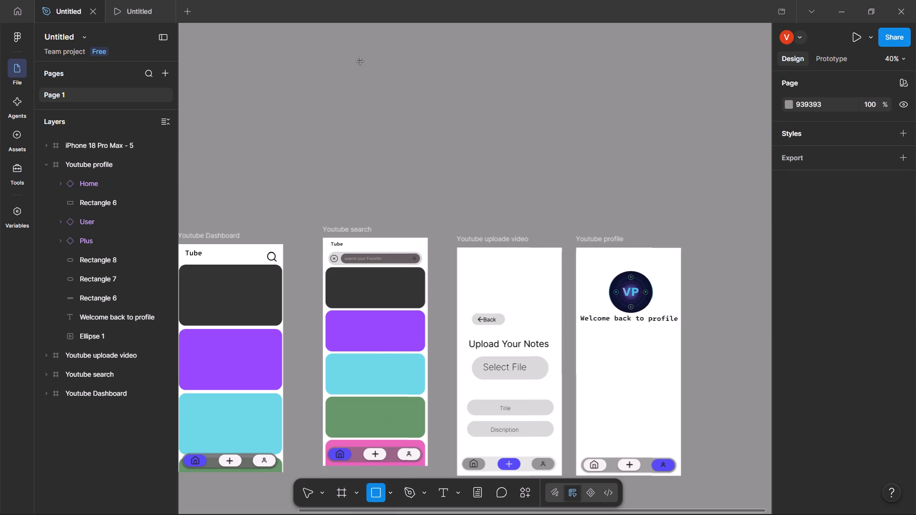
{"action": "left_click_drag", "start_coordinate": [360, 61], "coordinate": [433, 97]}
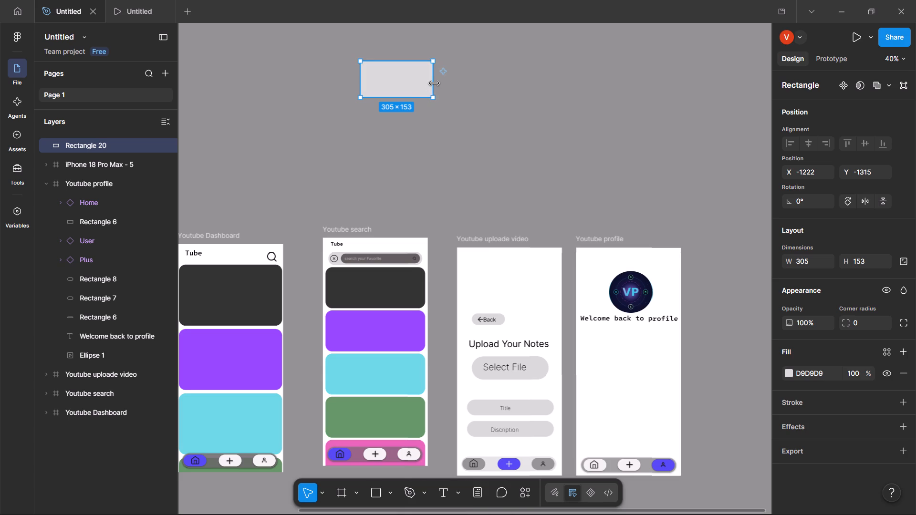
Round the new rectangle into a pill shape with a corner radius of 100.
{"action": "left_click", "coordinate": [871, 322]}
{"action": "key", "text": "Up"}
{"action": "key", "text": "Up"}
{"action": "key", "text": "Up"}
{"action": "key", "text": "Up"}
{"action": "key", "text": "Up"}
{"action": "key", "text": "Up"}
{"action": "key", "text": "Up"}
{"action": "key", "text": "Up"}
{"action": "key", "text": "Up"}
{"action": "key", "text": "Up"}
{"action": "key", "text": "Up"}
{"action": "key", "text": "Up"}
{"action": "key", "text": "Up"}
{"action": "key", "text": "Up"}
{"action": "key", "text": "Up"}
{"action": "key", "text": "Up"}
{"action": "key", "text": "Up"}
{"action": "key", "text": "Up"}
{"action": "key", "text": "Up"}
{"action": "key", "text": "Up"}
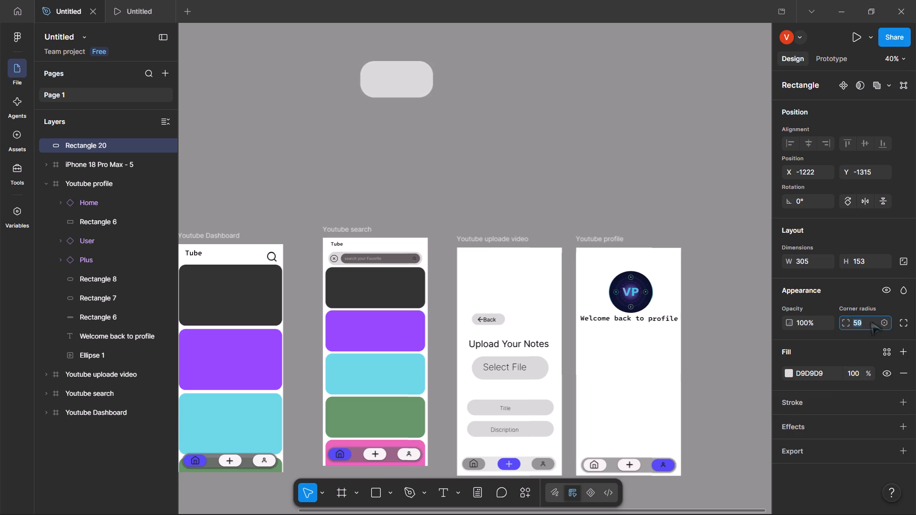
{"action": "key", "text": "Down"}
{"action": "key", "text": "Down"}
{"action": "key", "text": "Down"}
{"action": "key", "text": "Down"}
{"action": "key", "text": "Down"}
{"action": "key", "text": "Down"}
{"action": "key", "text": "Down"}
{"action": "key", "text": "Down"}
{"action": "key", "text": "Down"}
{"action": "key", "text": "Down"}
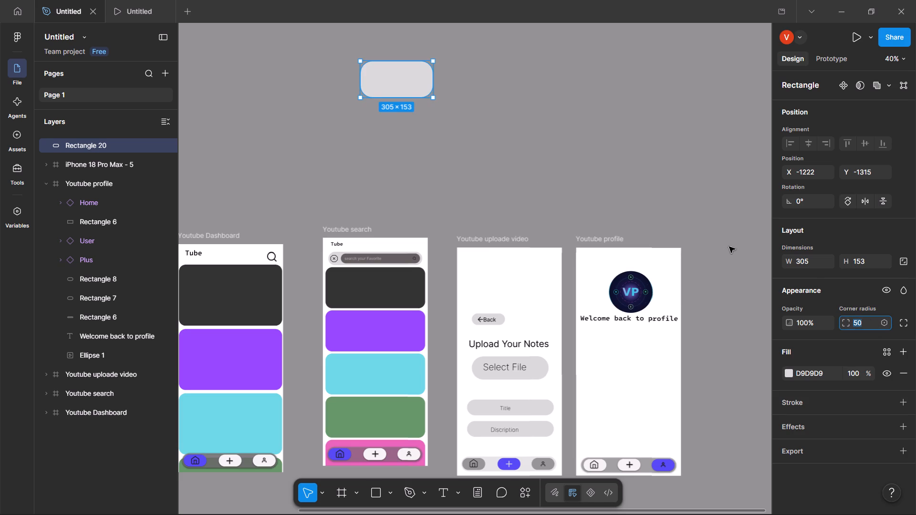
{"action": "key", "text": "Up"}
{"action": "key", "text": "Up"}
{"action": "key", "text": "Up"}
{"action": "key", "text": "Up"}
{"action": "key", "text": "Up"}
{"action": "key", "text": "Up"}
{"action": "key", "text": "Up"}
{"action": "key", "text": "Up"}
{"action": "key", "text": "Up"}
{"action": "key", "text": "Up"}
{"action": "key", "text": "Up"}
{"action": "key", "text": "Up"}
{"action": "key", "text": "Up"}
{"action": "key", "text": "Up"}
{"action": "key", "text": "Up"}
{"action": "key", "text": "Up"}
{"action": "key", "text": "Up"}
{"action": "key", "text": "Up"}
{"action": "key", "text": "Up"}
{"action": "key", "text": "Up"}
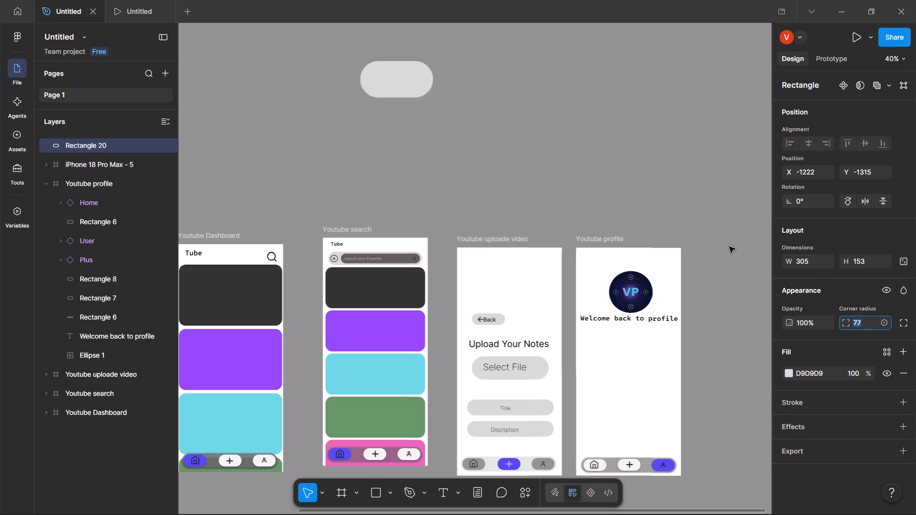
{"action": "key", "text": "Down"}
{"action": "key", "text": "Down"}
{"action": "key", "text": "Down"}
{"action": "key", "text": "Down"}
{"action": "key", "text": "Down"}
{"action": "key", "text": "Down"}
{"action": "key", "text": "Down"}
{"action": "key", "text": "Down"}
{"action": "key", "text": "Down"}
{"action": "key", "text": "Down"}
{"action": "key", "text": "Down"}
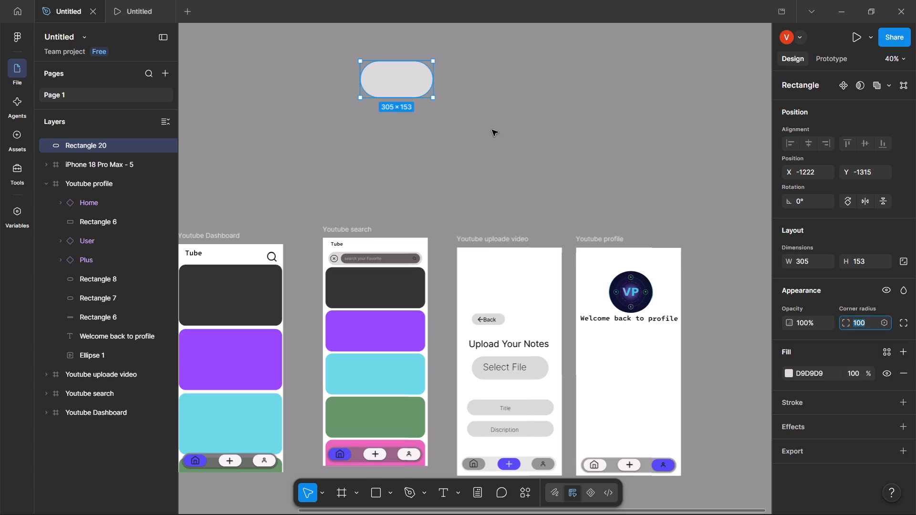
{"action": "left_click", "coordinate": [492, 130]}
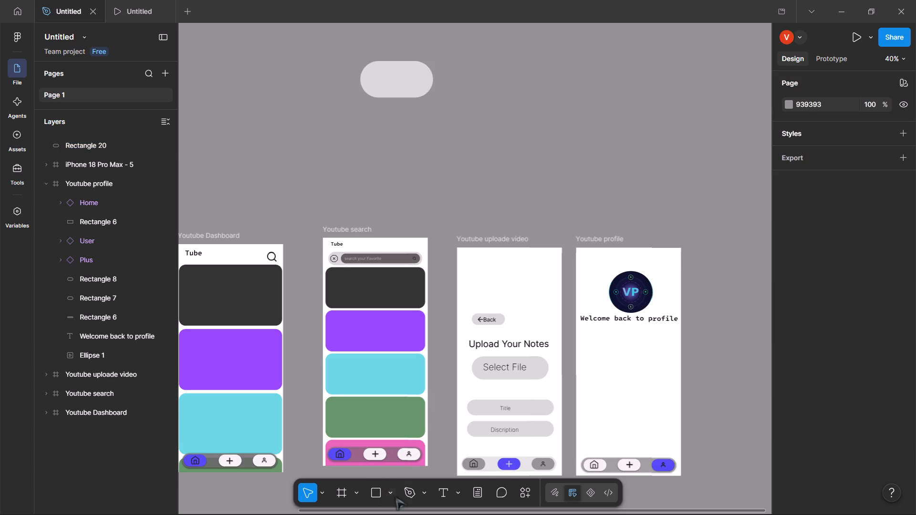
Draw an ellipse about 68 × 83 on the pill shape and move it inside the pill's right end.
{"action": "left_click", "coordinate": [390, 494]}
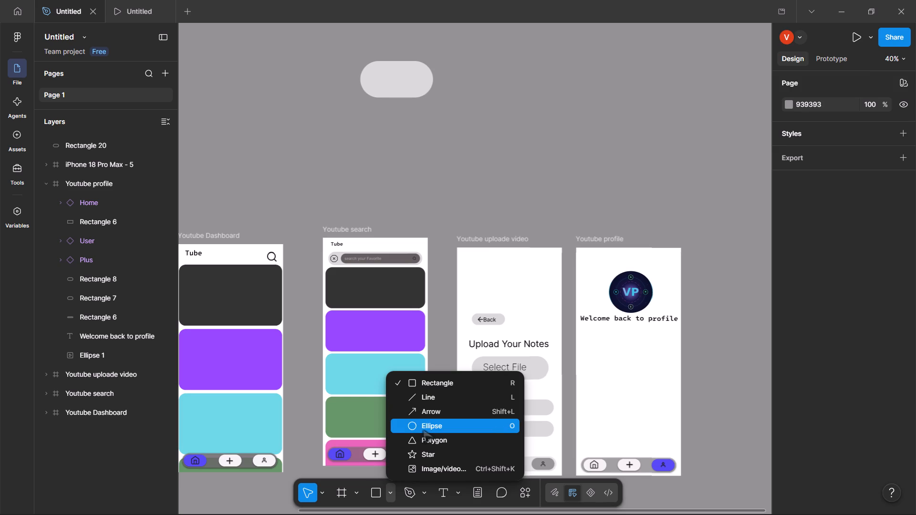
{"action": "left_click", "coordinate": [423, 430]}
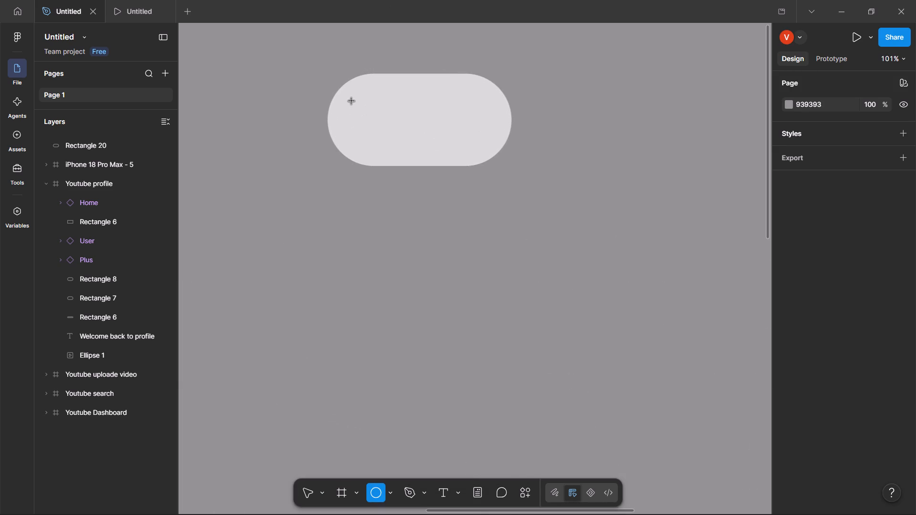
{"action": "left_click_drag", "start_coordinate": [351, 101], "coordinate": [392, 152]}
{"action": "left_click_drag", "start_coordinate": [370, 136], "coordinate": [469, 117]}
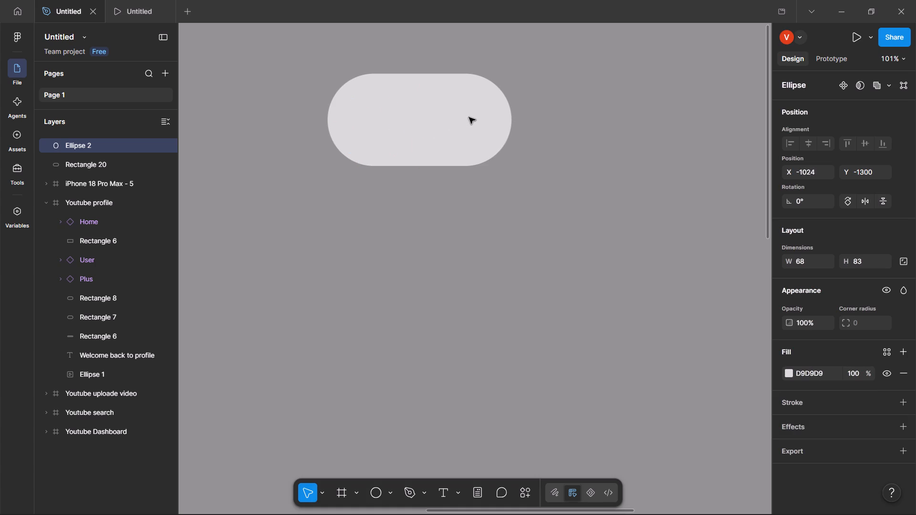
{"action": "left_click_drag", "start_coordinate": [469, 117], "coordinate": [469, 118]}
{"action": "left_click_drag", "start_coordinate": [468, 121], "coordinate": [460, 135]}
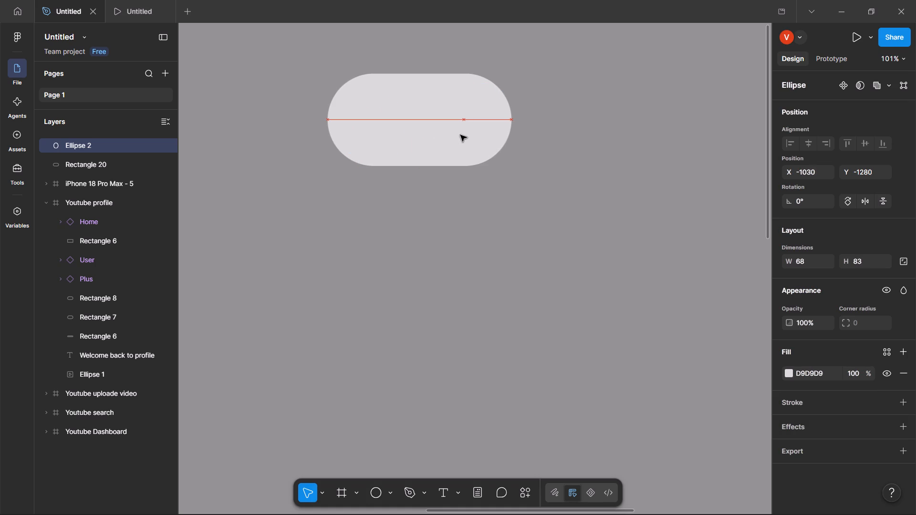
{"action": "left_click_drag", "start_coordinate": [460, 135], "coordinate": [460, 135]}
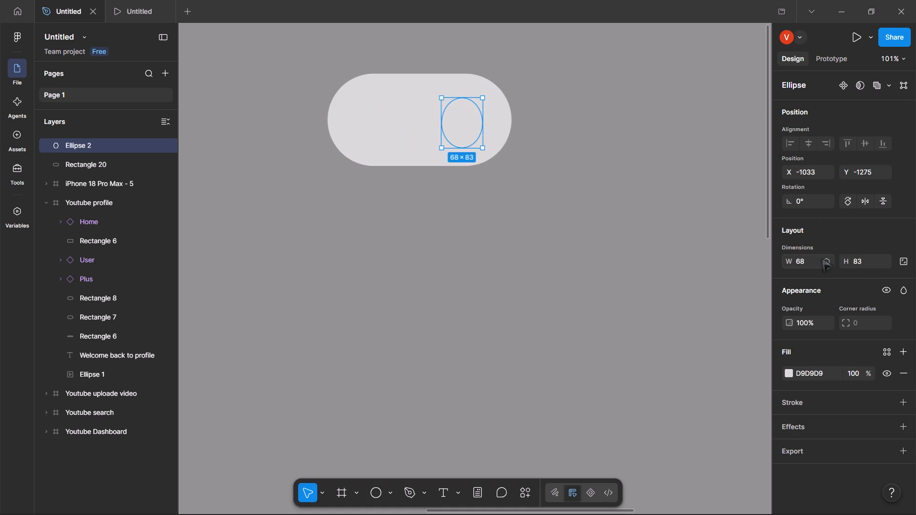
Set the ellipse's height to 68 so that it matches its width.
{"action": "left_click", "coordinate": [864, 261]}
{"action": "key", "text": "BackSpace"}
{"action": "key", "text": "BackSpace"}
{"action": "type", "text": "68"}
{"action": "key", "text": "Return"}
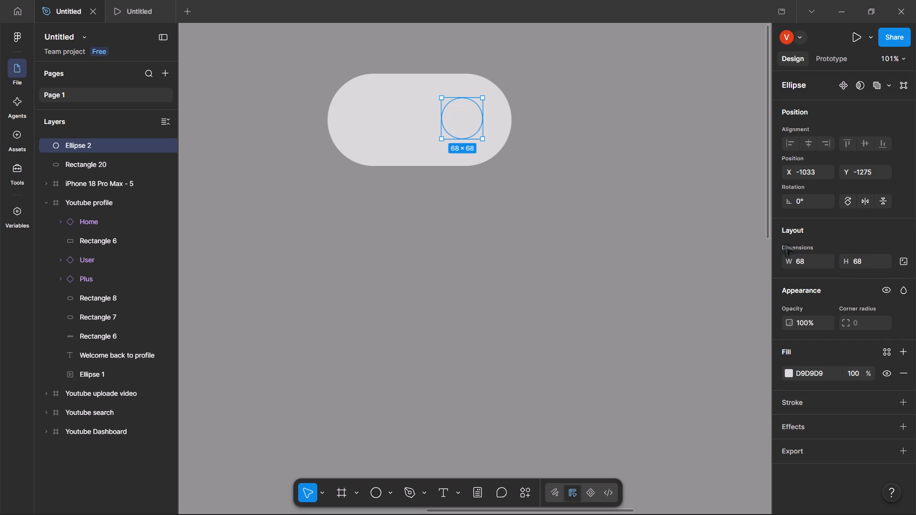
Lock the circle's aspect ratio and enlarge it to 106 × 106.
{"action": "left_click", "coordinate": [901, 265]}
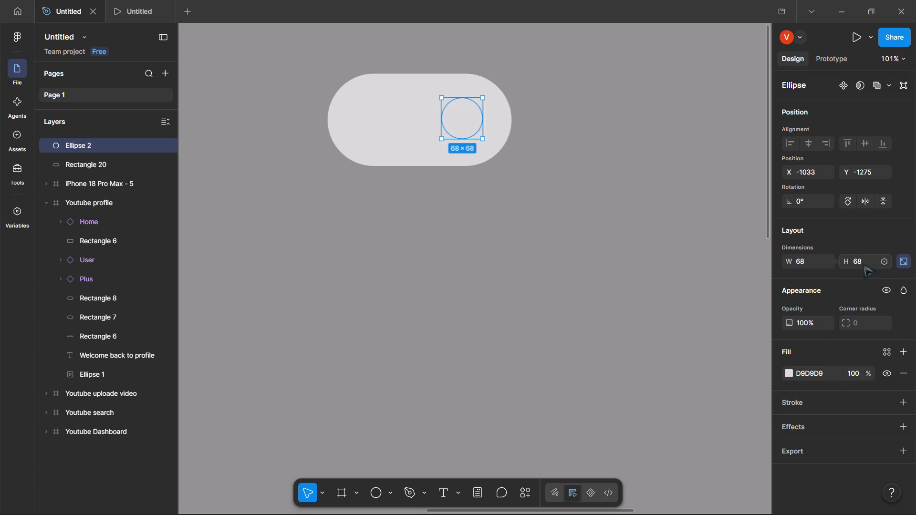
{"action": "left_click", "coordinate": [863, 265]}
{"action": "key", "text": "Up"}
{"action": "key", "text": "Up"}
{"action": "key", "text": "Up"}
{"action": "key", "text": "Up"}
{"action": "key", "text": "Up"}
{"action": "key", "text": "Up"}
{"action": "key", "text": "Up"}
{"action": "key", "text": "Up"}
{"action": "key", "text": "Up"}
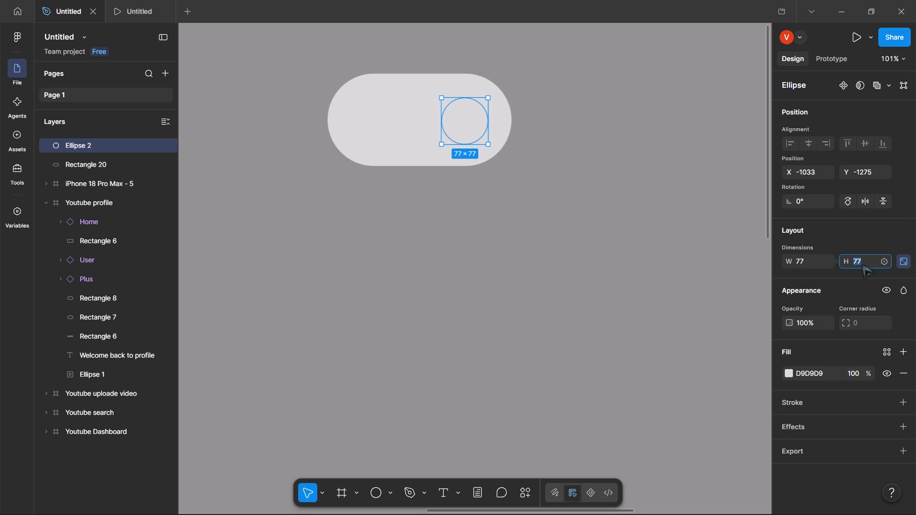
{"action": "key", "text": "Up"}
{"action": "key", "text": "Up"}
{"action": "key", "text": "Up"}
{"action": "key", "text": "Up"}
{"action": "key", "text": "Up"}
{"action": "key", "text": "Up"}
{"action": "key", "text": "Up"}
{"action": "key", "text": "Up"}
{"action": "key", "text": "Up"}
{"action": "key", "text": "Up"}
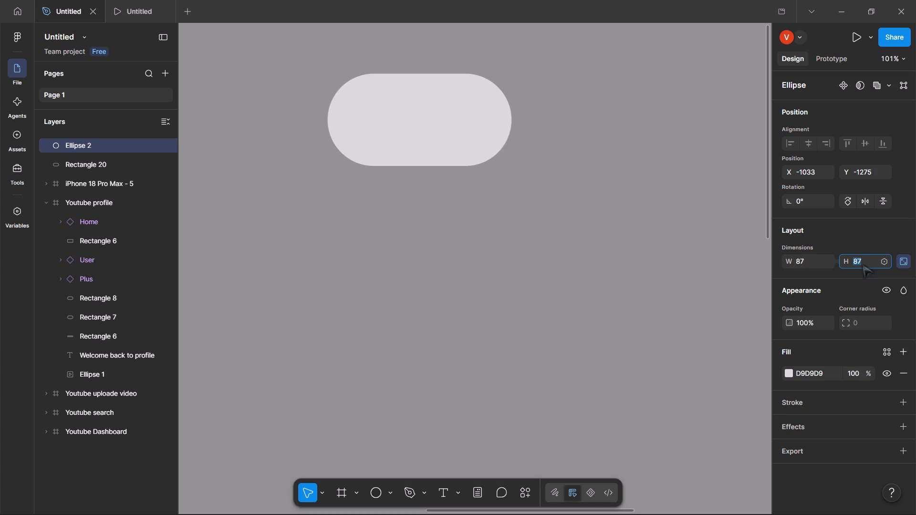
{"action": "key", "text": "Up"}
{"action": "key", "text": "Up"}
{"action": "key", "text": "Up"}
{"action": "key", "text": "Up"}
{"action": "key", "text": "Up"}
{"action": "key", "text": "Up"}
{"action": "key", "text": "Up"}
{"action": "key", "text": "Up"}
{"action": "key", "text": "Up"}
{"action": "key", "text": "Up"}
{"action": "key", "text": "Up"}
{"action": "key", "text": "Up"}
{"action": "key", "text": "Up"}
{"action": "key", "text": "Up"}
{"action": "key", "text": "Up"}
{"action": "key", "text": "Up"}
{"action": "key", "text": "Up"}
{"action": "key", "text": "Up"}
{"action": "key", "text": "Up"}
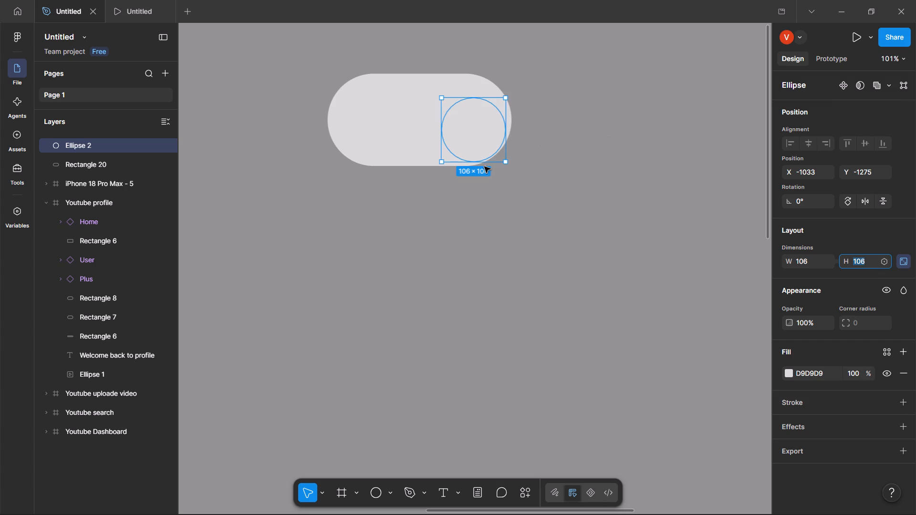
Reposition the circle at the pill's right end, vertically centred, at X -1043, Y -1292.
{"action": "left_click_drag", "start_coordinate": [482, 136], "coordinate": [465, 121]}
{"action": "left_click_drag", "start_coordinate": [465, 121], "coordinate": [476, 125]}
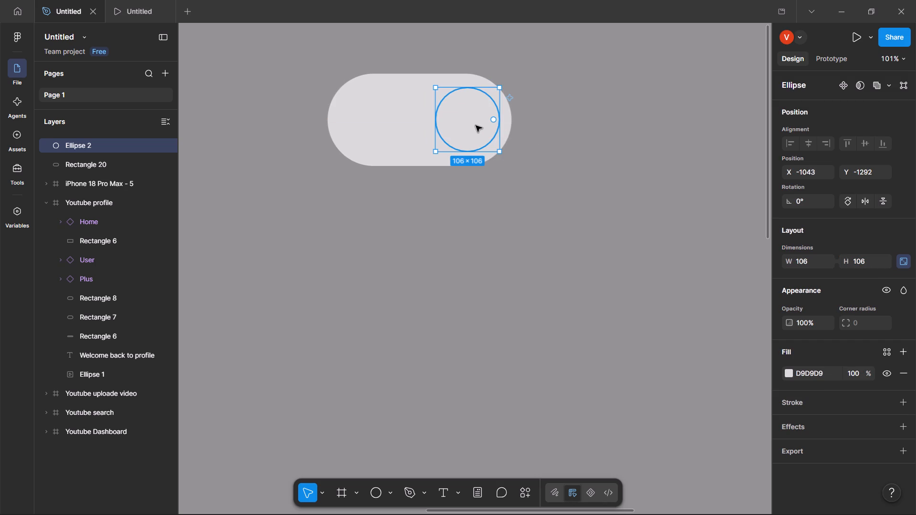
{"action": "left_click", "coordinate": [558, 187]}
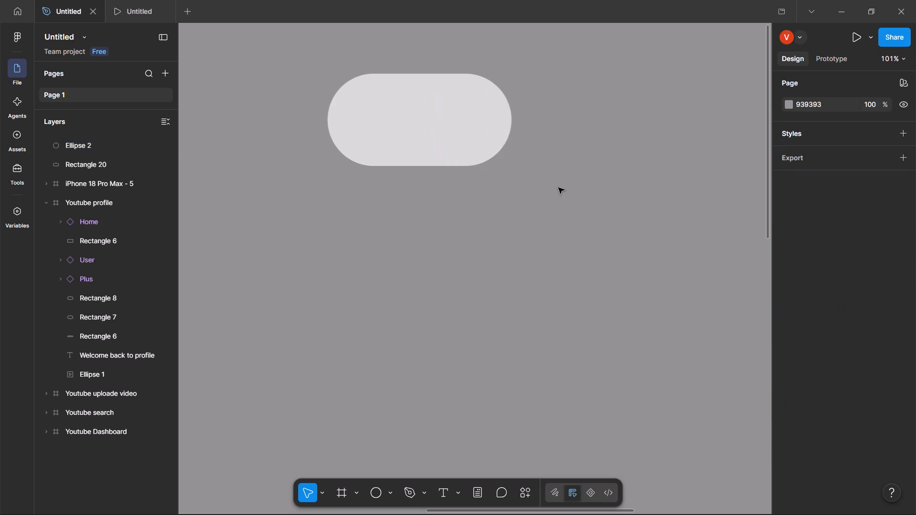
Change the circle's fill colour to bright green 19E915.
{"action": "left_click", "coordinate": [456, 132]}
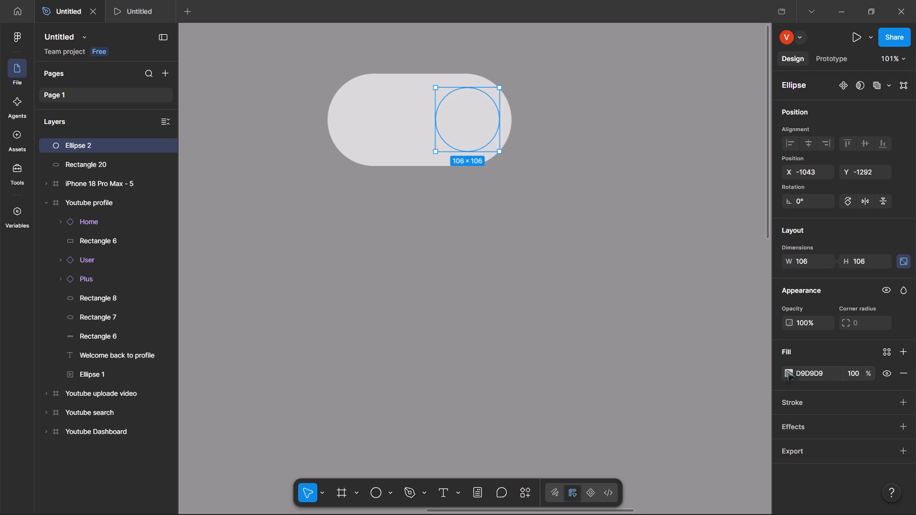
{"action": "left_click", "coordinate": [789, 374]}
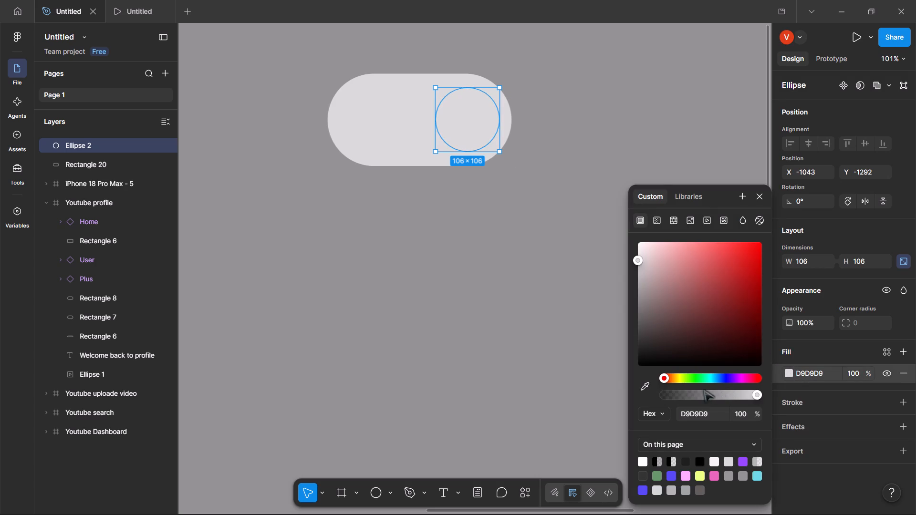
{"action": "left_click", "coordinate": [700, 386]}
{"action": "left_click", "coordinate": [695, 376]}
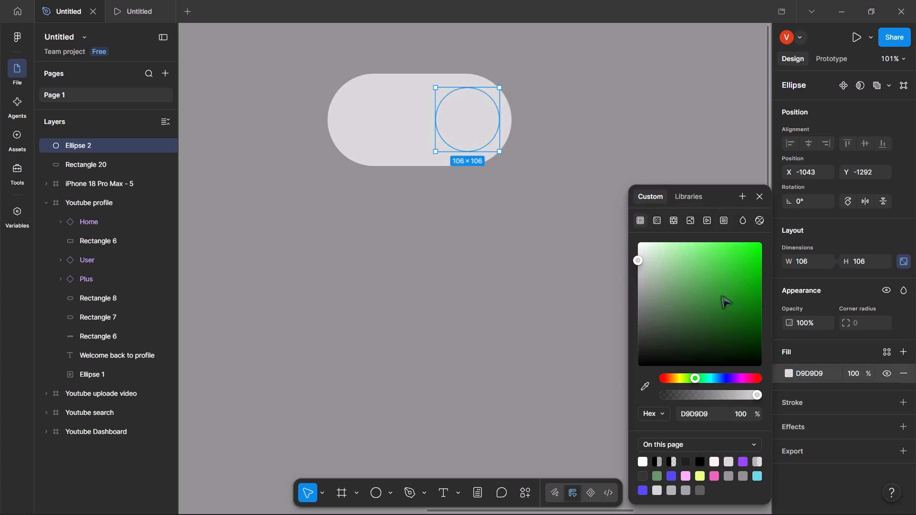
{"action": "left_click", "coordinate": [745, 253]}
{"action": "left_click", "coordinate": [750, 253]}
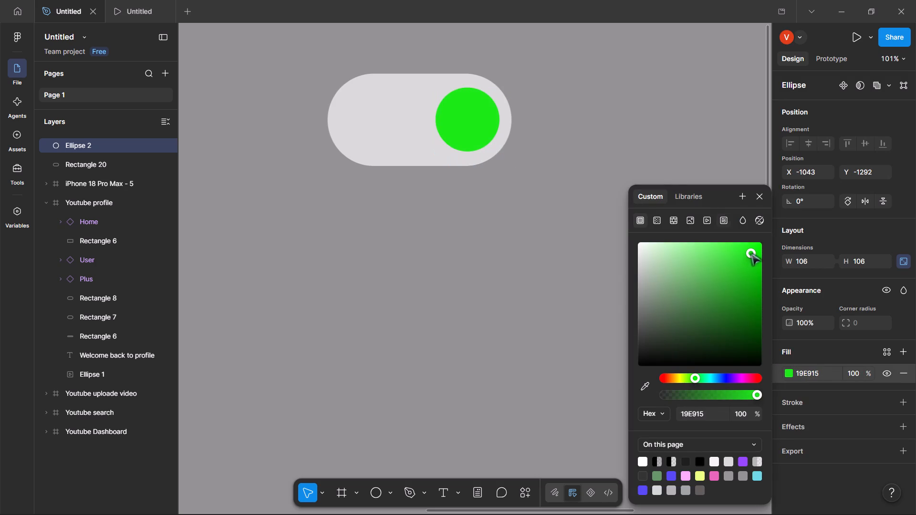
Enlarge the green circle to 135 × 135 with its aspect ratio locked.
{"action": "left_click", "coordinate": [398, 148]}
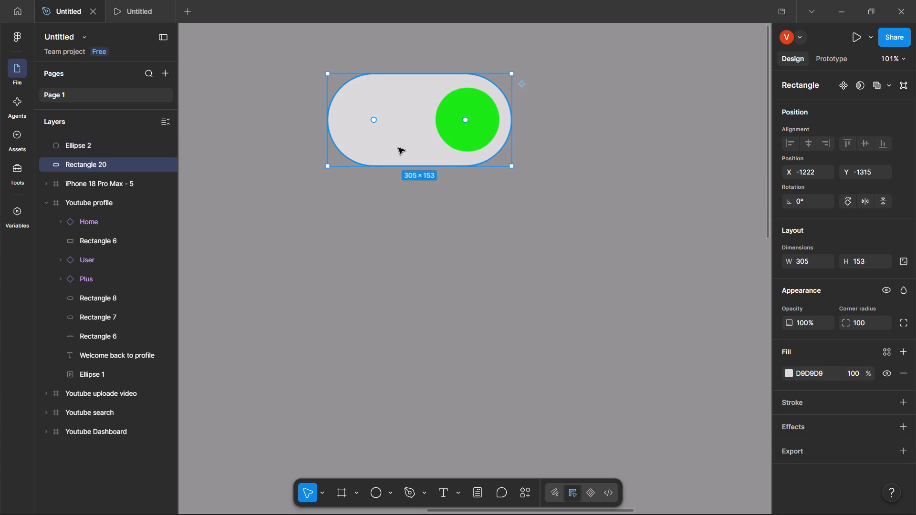
{"action": "left_click", "coordinate": [463, 126]}
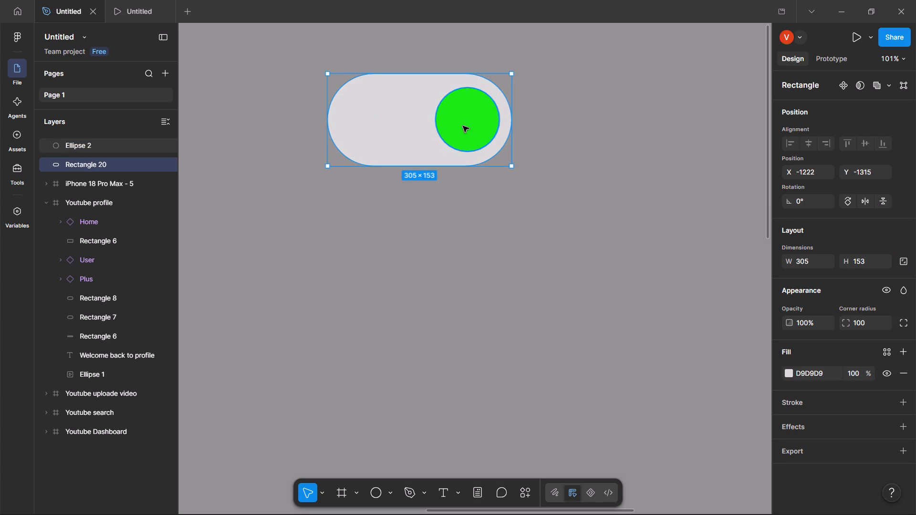
{"action": "left_click", "coordinate": [869, 264]}
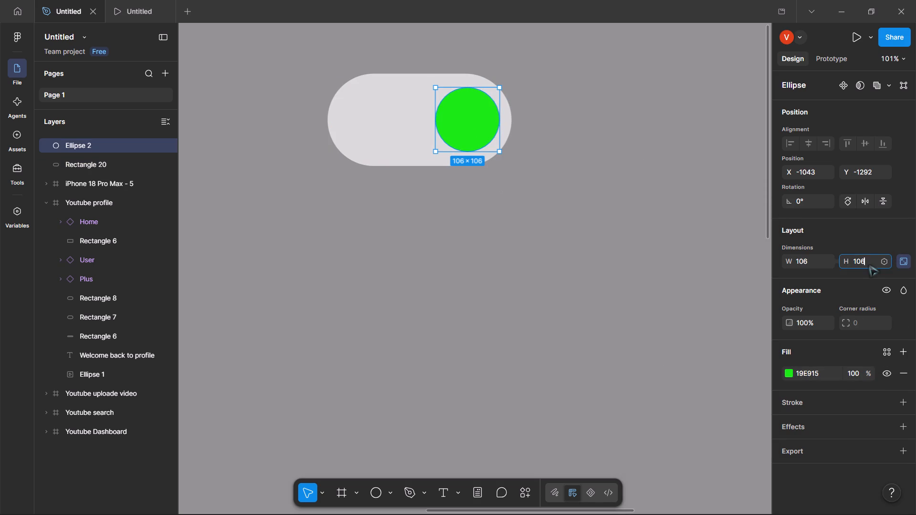
{"action": "key", "text": "Up"}
{"action": "key", "text": "Up"}
{"action": "key", "text": "Up"}
{"action": "key", "text": "Up"}
{"action": "key", "text": "Up"}
{"action": "key", "text": "Up"}
{"action": "key", "text": "Up"}
{"action": "key", "text": "Up"}
{"action": "key", "text": "Up"}
{"action": "key", "text": "Up"}
{"action": "key", "text": "Up"}
{"action": "key", "text": "Up"}
{"action": "key", "text": "Up"}
{"action": "key", "text": "Up"}
{"action": "key", "text": "Up"}
{"action": "key", "text": "Up"}
{"action": "key", "text": "Up"}
{"action": "key", "text": "Up"}
{"action": "key", "text": "Up"}
{"action": "key", "text": "Up"}
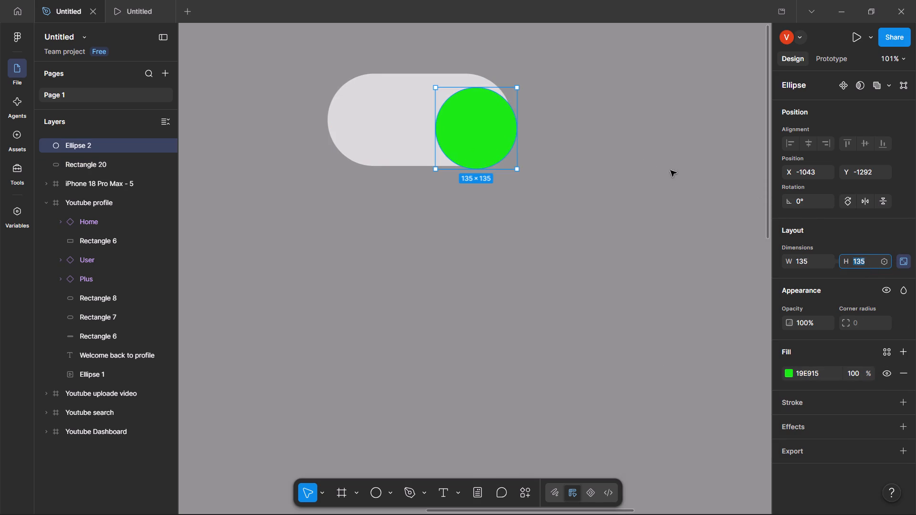
Reposition the enlarged circle inside the pill's right end, vertically centred, at X -1070, Y -1306.
{"action": "left_click_drag", "start_coordinate": [475, 130], "coordinate": [460, 118]}
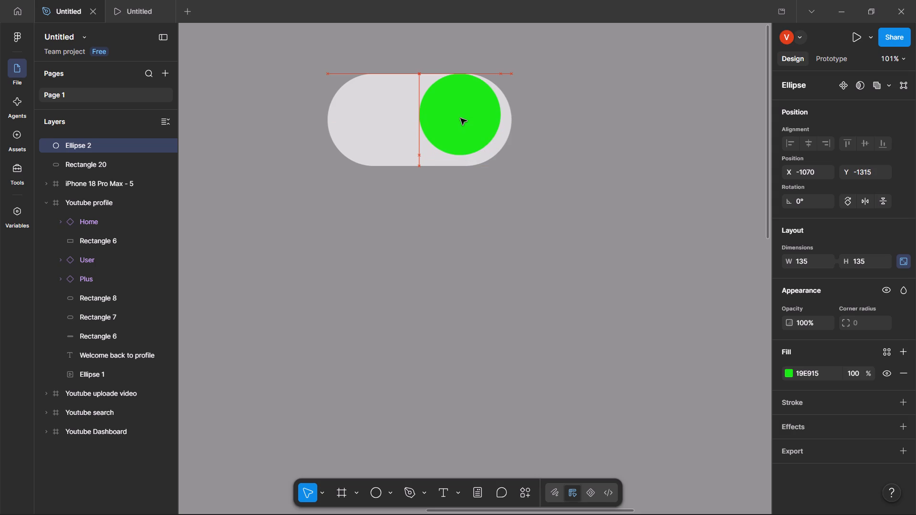
{"action": "left_click_drag", "start_coordinate": [460, 118], "coordinate": [460, 120]}
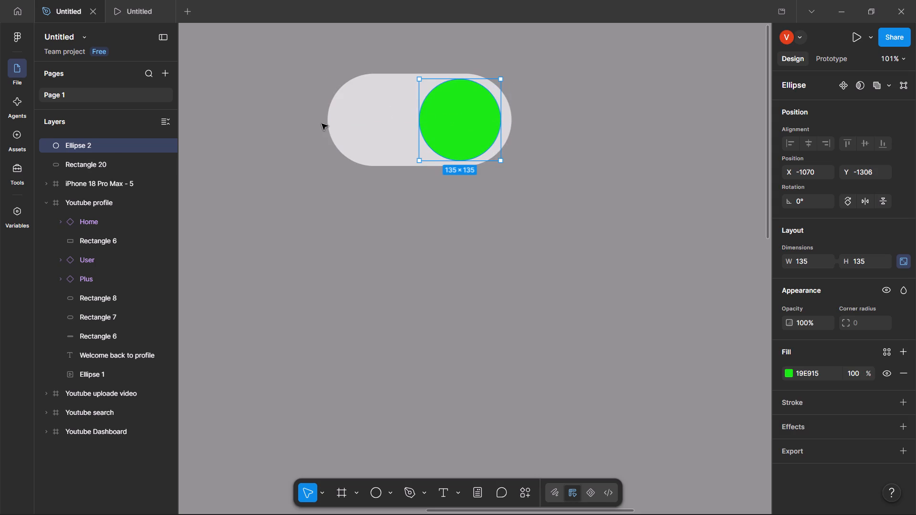
Widen the grey pill to 344 by extending its left edge.
{"action": "left_click", "coordinate": [333, 124]}
{"action": "left_click_drag", "start_coordinate": [328, 122], "coordinate": [326, 122]}
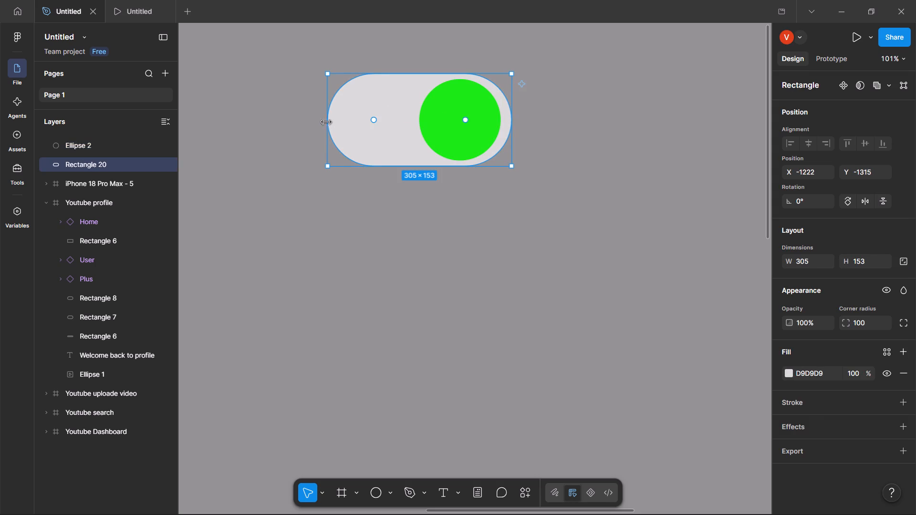
{"action": "left_click_drag", "start_coordinate": [326, 122], "coordinate": [304, 122]}
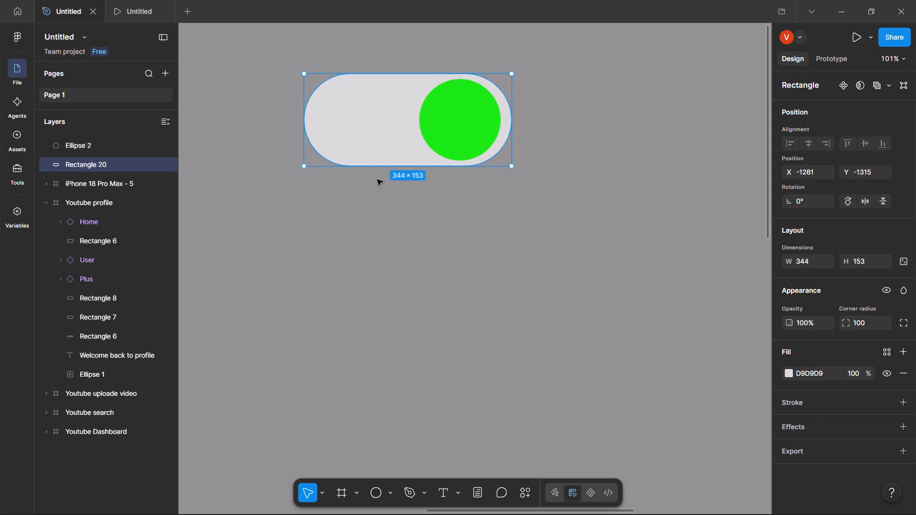
Create a component from the pill and the green circle together.
{"action": "left_click", "coordinate": [458, 133], "text": "shift"}
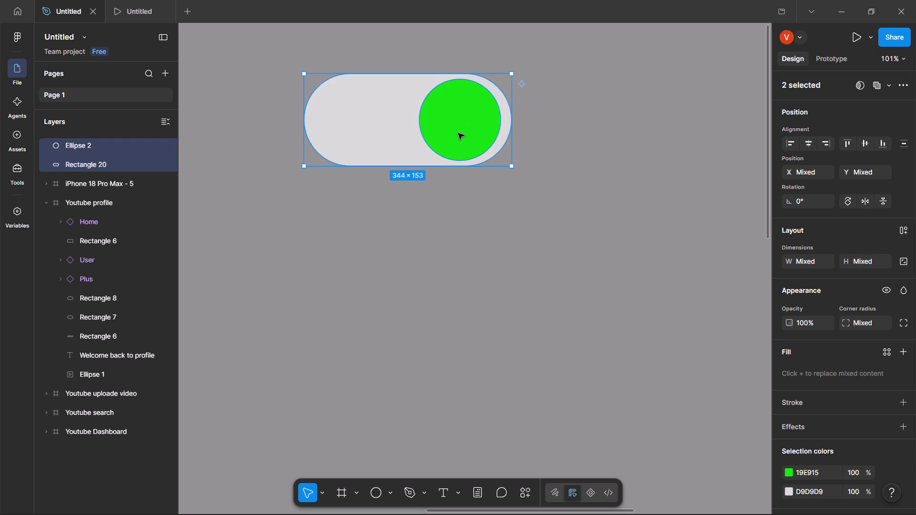
{"action": "left_click", "coordinate": [435, 227]}
{"action": "left_click_drag", "start_coordinate": [435, 227], "coordinate": [329, 48]}
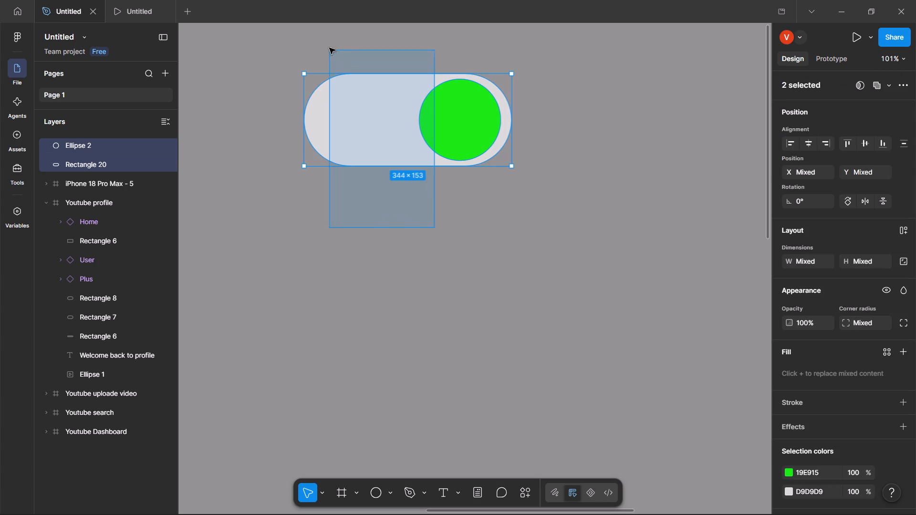
{"action": "left_click_drag", "start_coordinate": [329, 48], "coordinate": [329, 47]}
{"action": "right_click", "coordinate": [362, 91]}
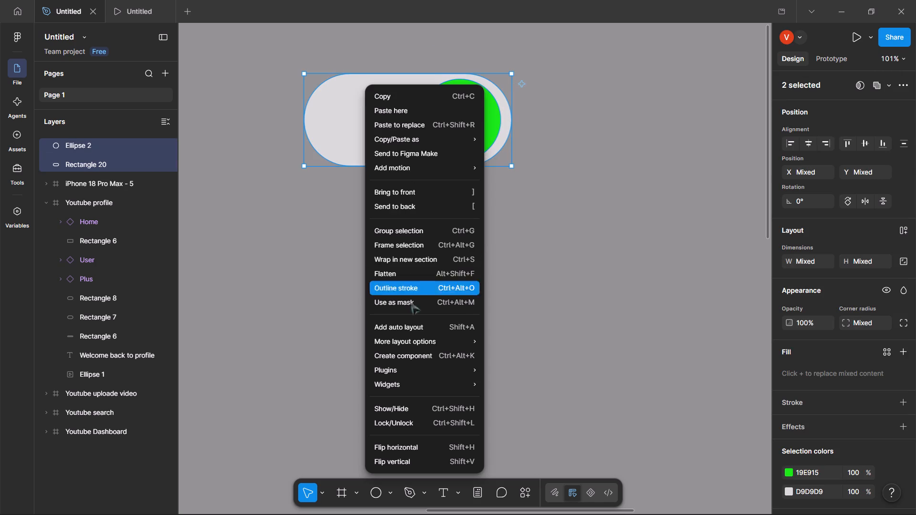
{"action": "left_click", "coordinate": [401, 356]}
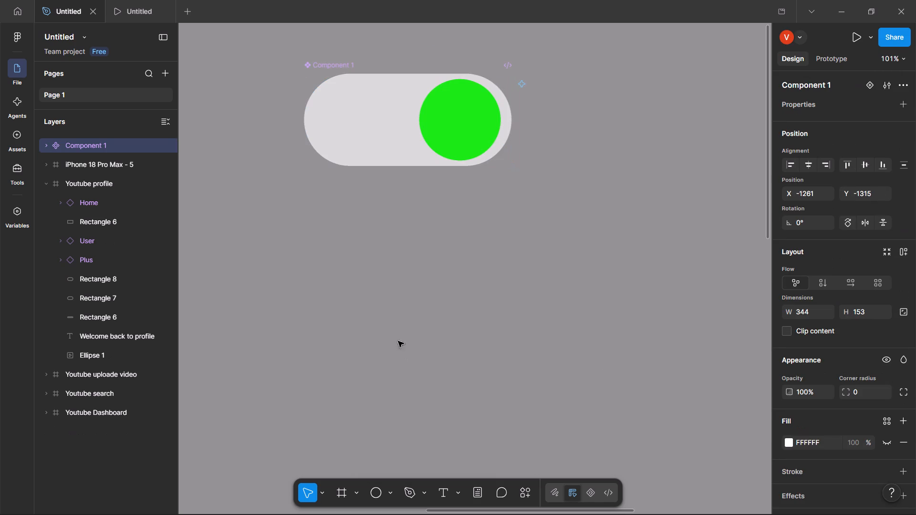
Add a second variant to the toggle component.
{"action": "left_click", "coordinate": [357, 156]}
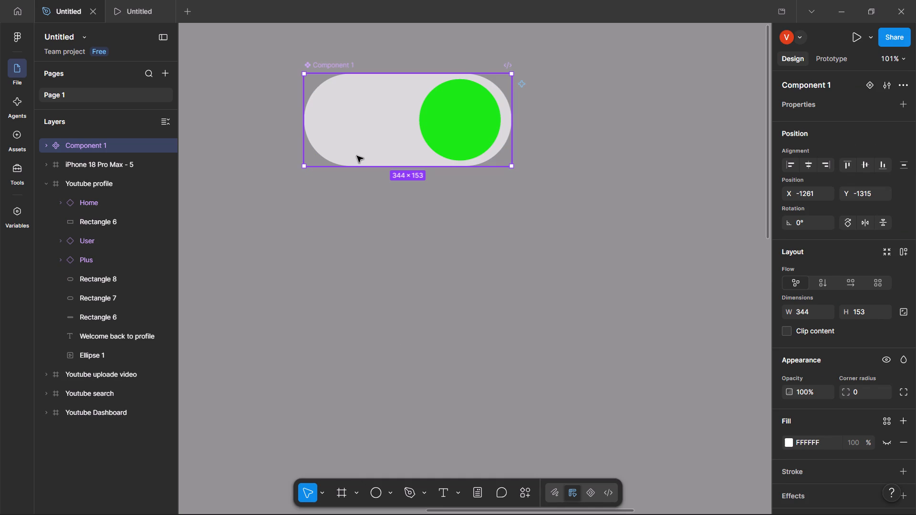
{"action": "right_click", "coordinate": [357, 147]}
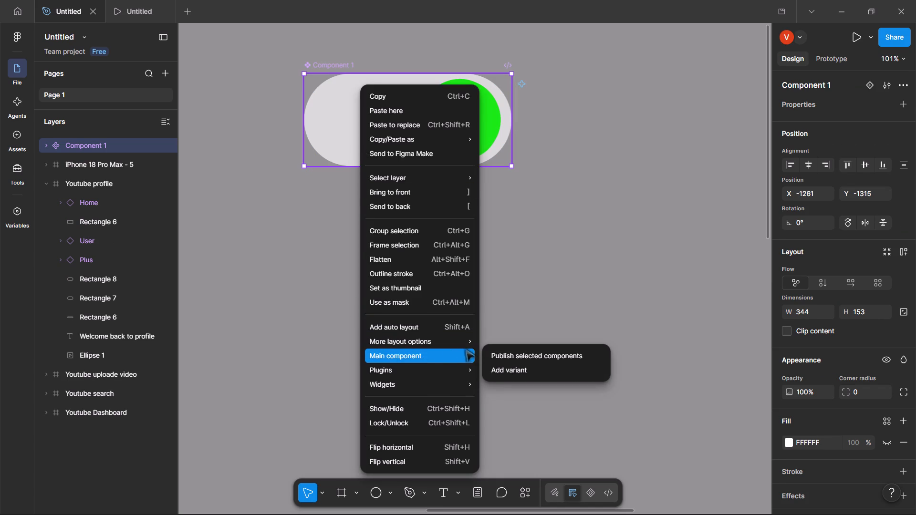
{"action": "left_click", "coordinate": [503, 369]}
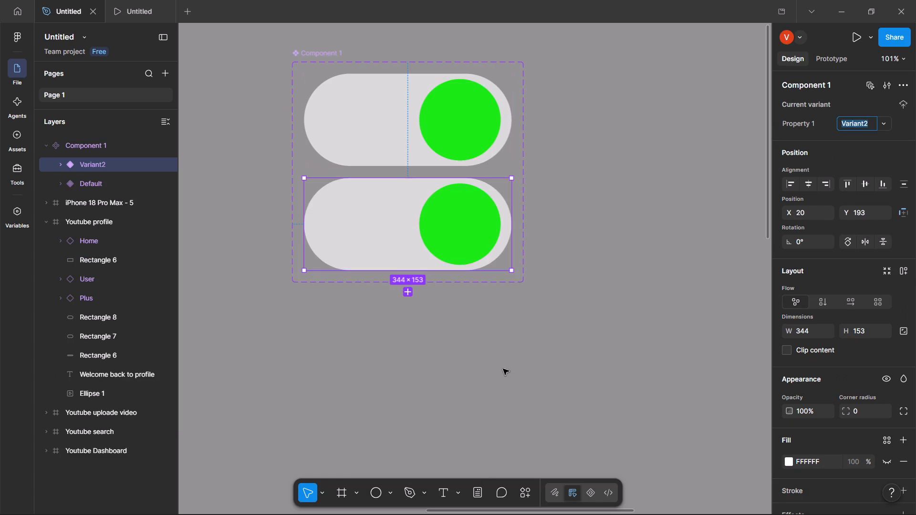
Move the second variant down to Y 206, keeping it aligned beneath the default variant.
{"action": "left_click", "coordinate": [367, 210]}
{"action": "left_click", "coordinate": [464, 221]}
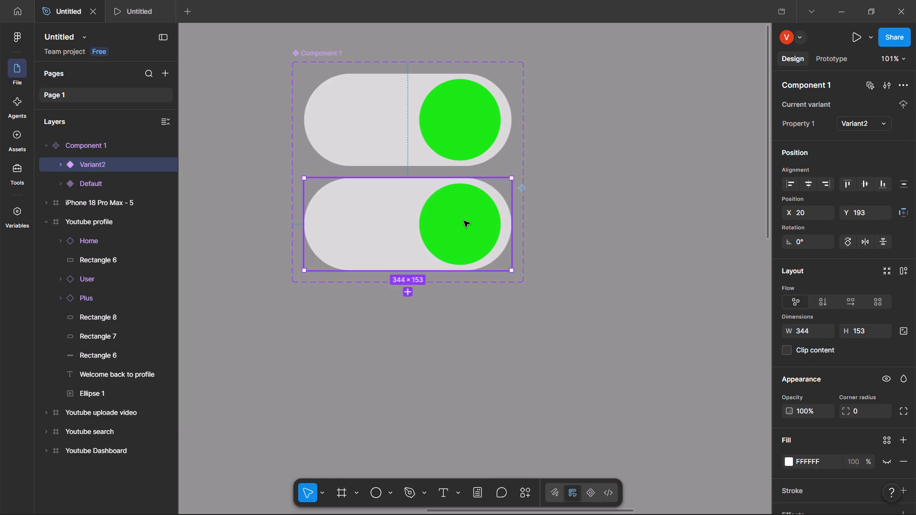
{"action": "left_click", "coordinate": [464, 221]}
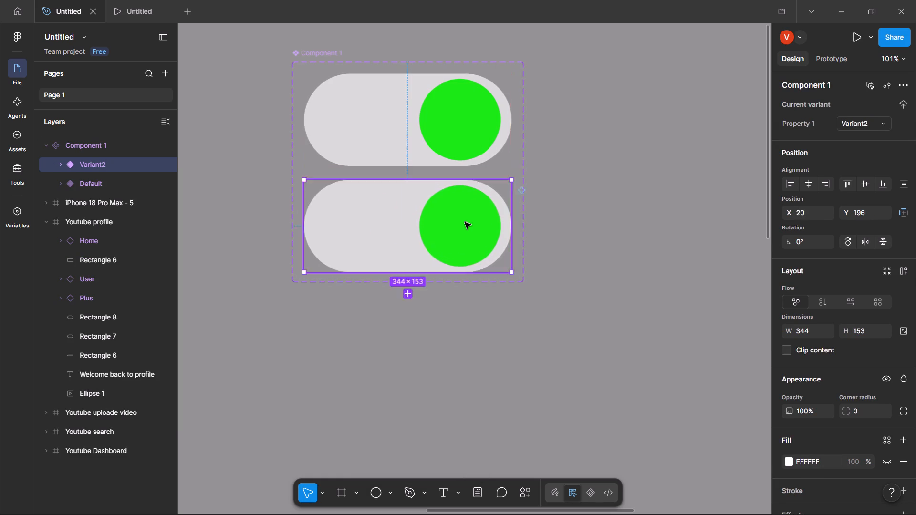
{"action": "left_click_drag", "start_coordinate": [465, 222], "coordinate": [467, 229]}
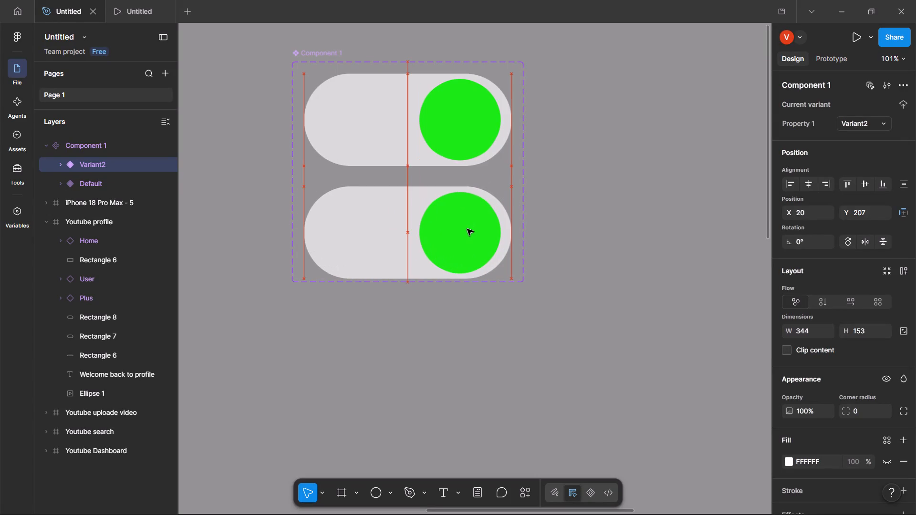
{"action": "left_click_drag", "start_coordinate": [467, 229], "coordinate": [467, 228]}
{"action": "left_click", "coordinate": [467, 228]}
Move the circle in the second variant to the pill's left end, at X 23, Y 9.
{"action": "triple_click", "coordinate": [454, 230]}
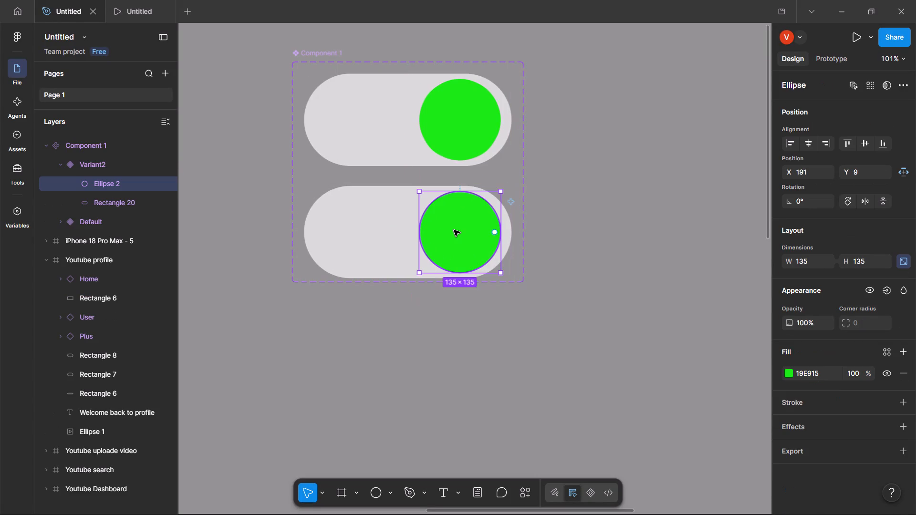
{"action": "left_click_drag", "start_coordinate": [454, 230], "coordinate": [354, 231]}
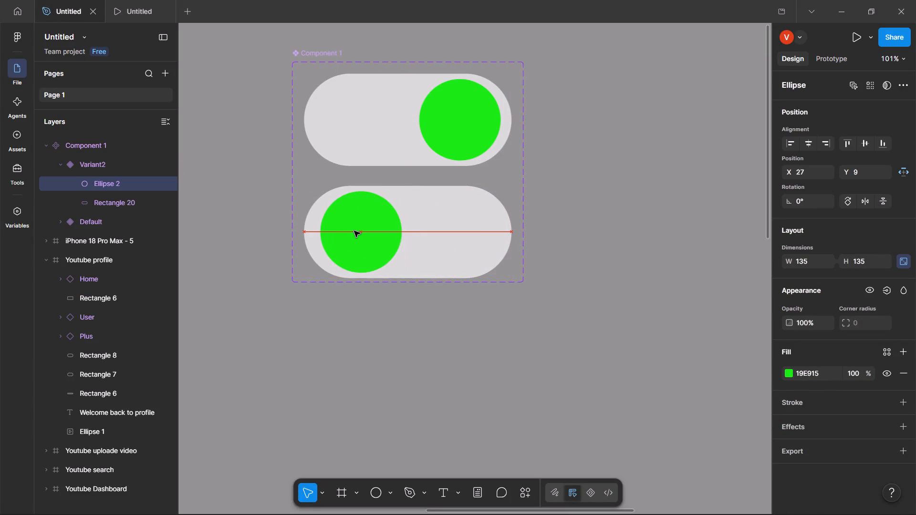
{"action": "left_click_drag", "start_coordinate": [354, 231], "coordinate": [353, 231]}
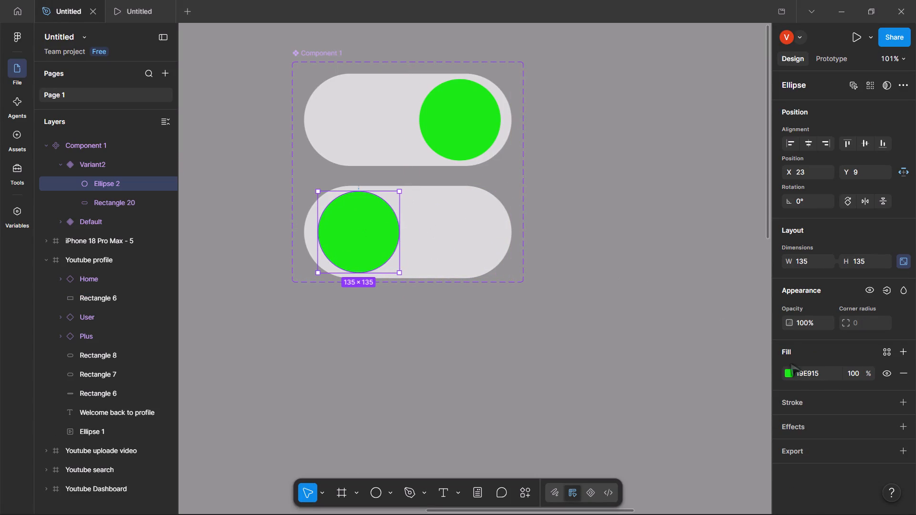
Change the second variant's circle fill to light grey CBD0CB.
{"action": "left_click", "coordinate": [781, 376]}
{"action": "left_click", "coordinate": [788, 373]}
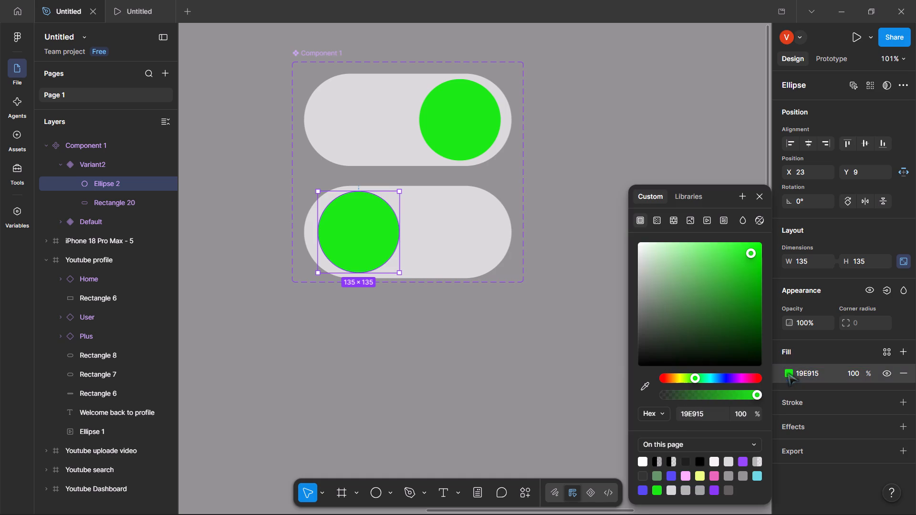
{"action": "left_click_drag", "start_coordinate": [664, 255], "coordinate": [651, 252]}
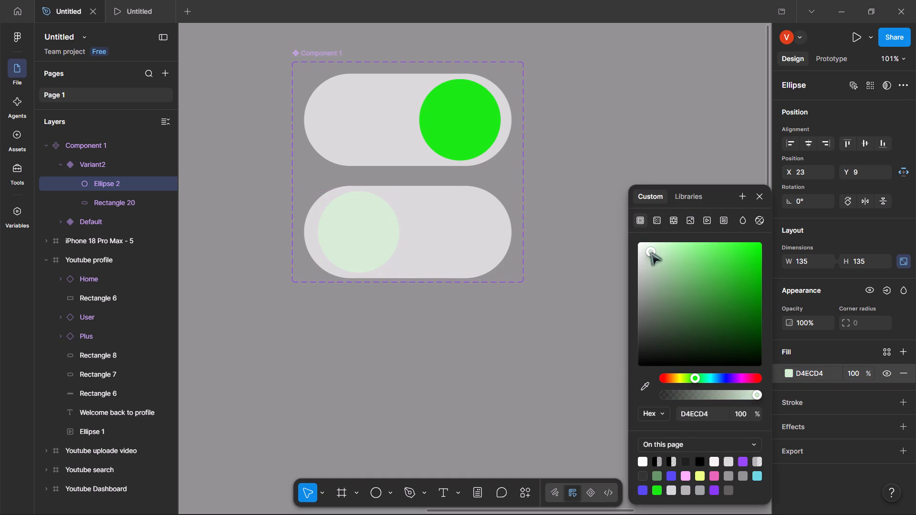
{"action": "left_click_drag", "start_coordinate": [651, 252], "coordinate": [641, 265]}
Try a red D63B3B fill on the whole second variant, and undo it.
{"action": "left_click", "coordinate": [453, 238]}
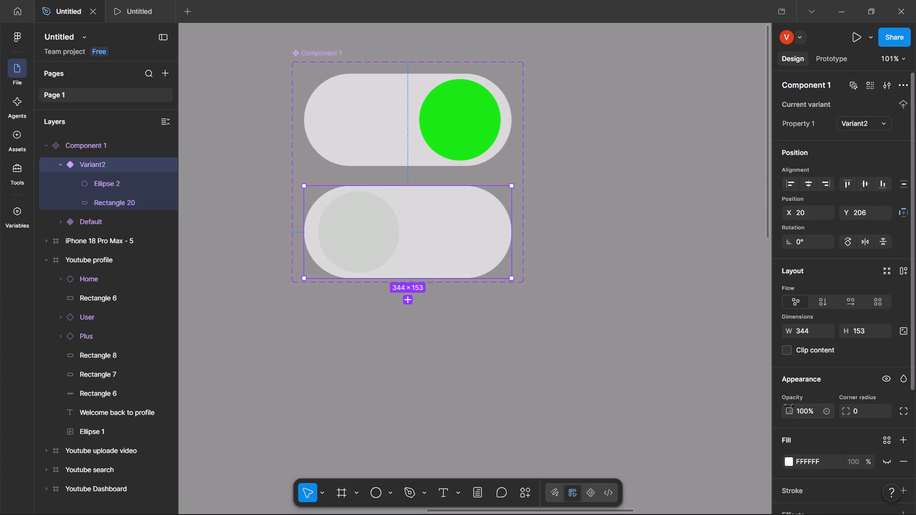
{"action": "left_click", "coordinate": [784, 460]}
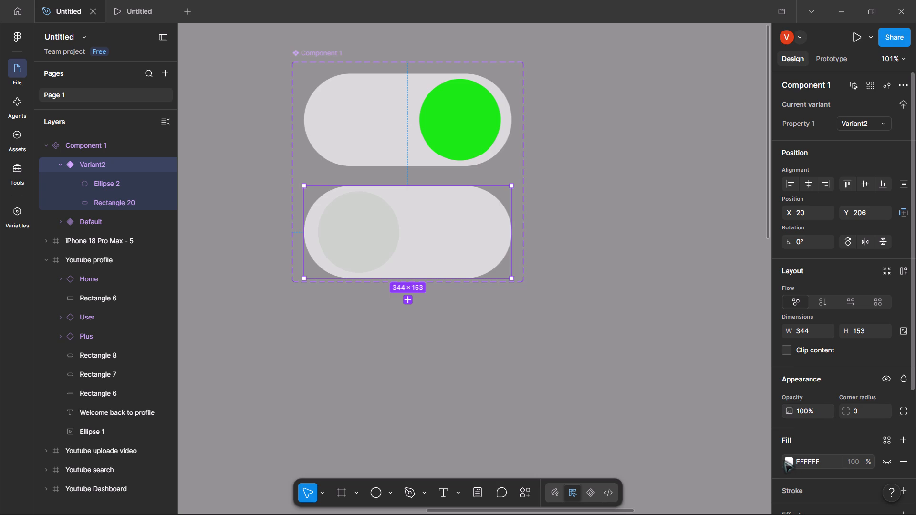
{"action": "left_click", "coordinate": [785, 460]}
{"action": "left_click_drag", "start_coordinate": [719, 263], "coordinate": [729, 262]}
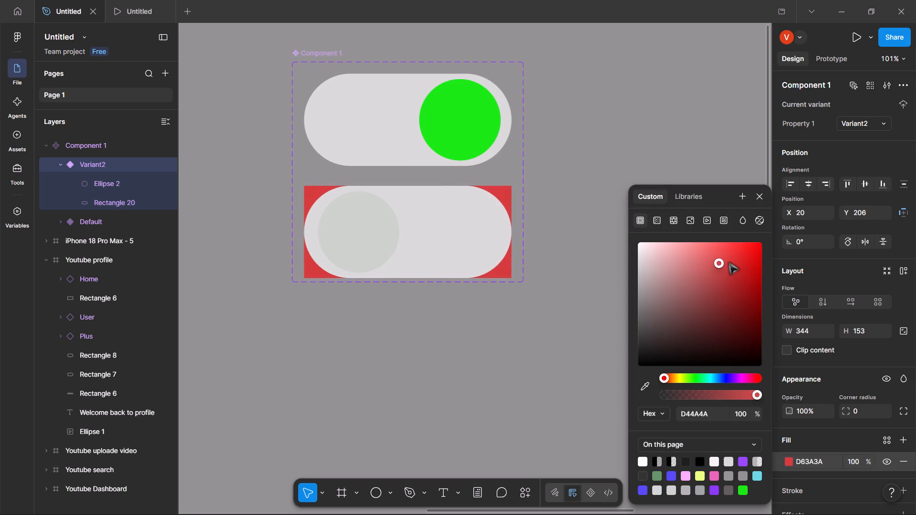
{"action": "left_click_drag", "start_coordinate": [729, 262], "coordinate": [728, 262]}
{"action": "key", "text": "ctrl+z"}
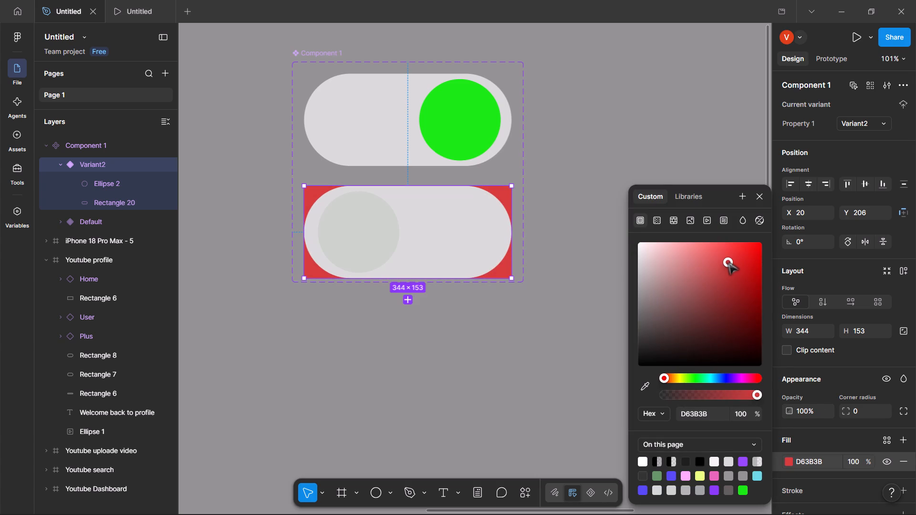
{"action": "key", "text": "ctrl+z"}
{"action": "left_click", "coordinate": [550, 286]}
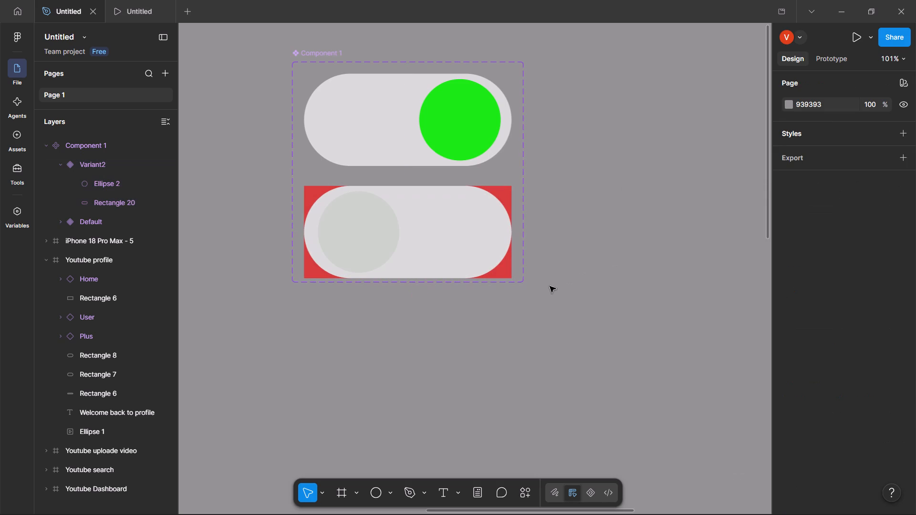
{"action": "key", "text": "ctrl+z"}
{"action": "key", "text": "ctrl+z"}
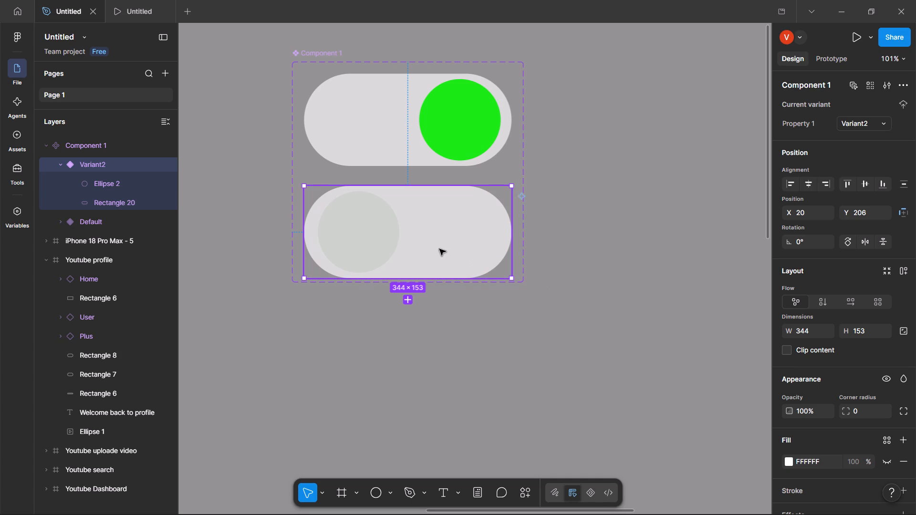
Change the fill of the second variant's pill rectangle to dark grey 615C5C.
{"action": "triple_click", "coordinate": [439, 249]}
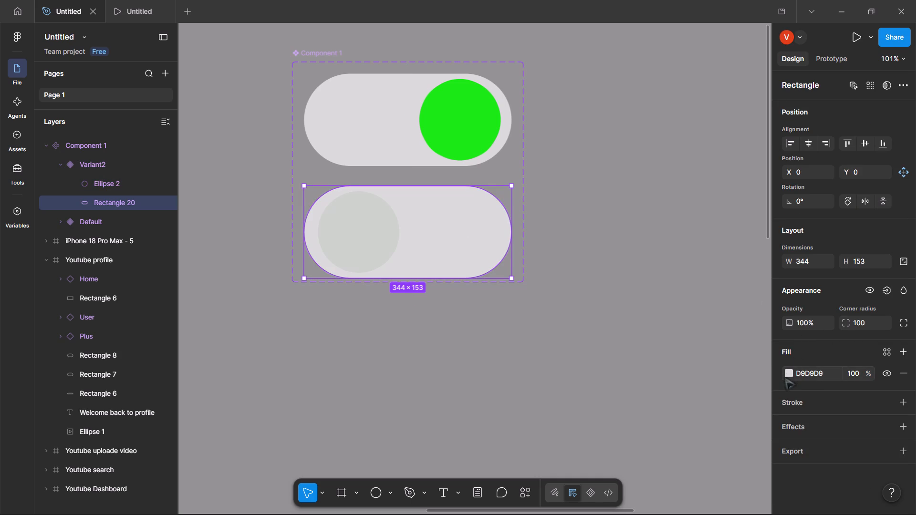
{"action": "left_click", "coordinate": [787, 373]}
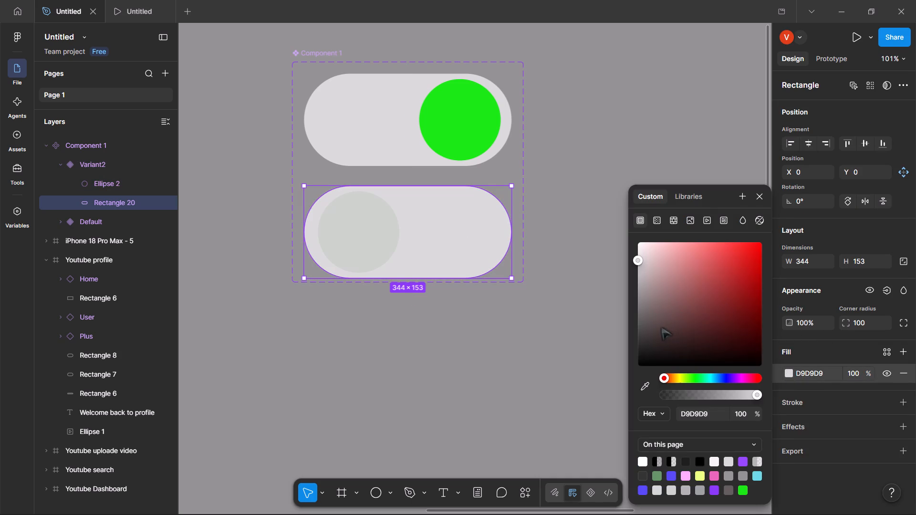
{"action": "left_click_drag", "start_coordinate": [661, 327], "coordinate": [645, 319]}
Nudge the second variant's circle left to X 16.
{"action": "left_click", "coordinate": [364, 247]}
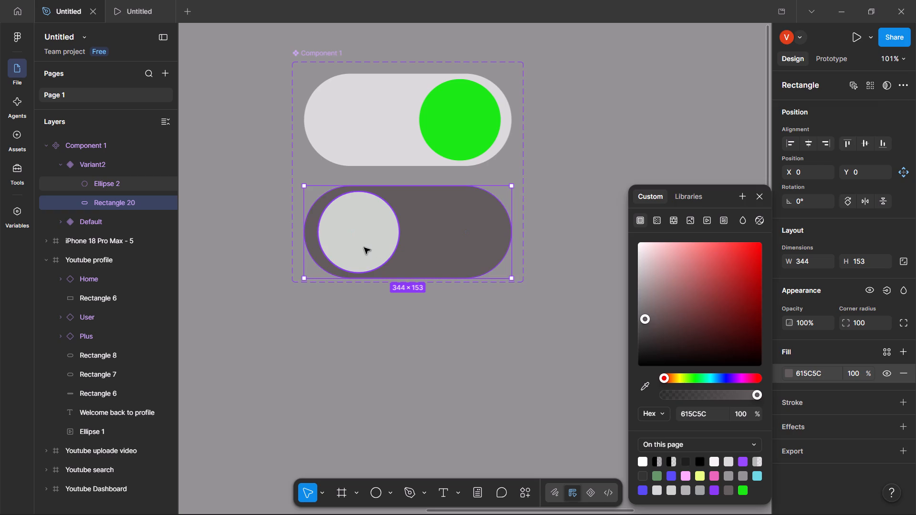
{"action": "triple_click", "coordinate": [364, 247]}
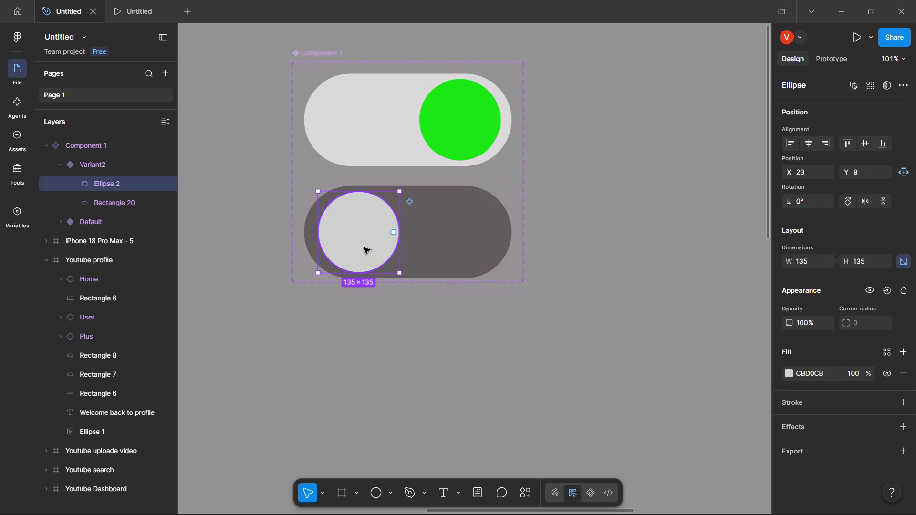
{"action": "key", "text": "Escape"}
{"action": "left_click", "coordinate": [364, 247]}
{"action": "double_click", "coordinate": [364, 247]}
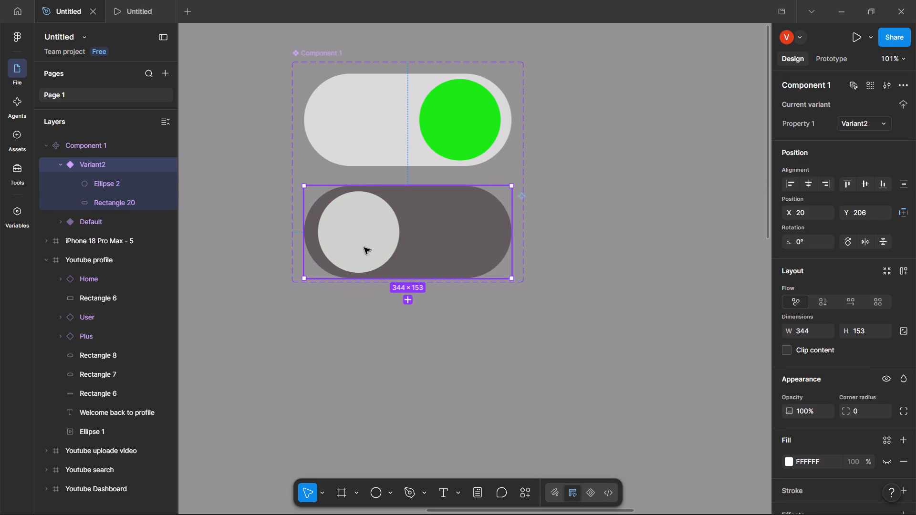
{"action": "key", "text": "Left"}
{"action": "key", "text": "Left"}
{"action": "key", "text": "Left"}
{"action": "key", "text": "Left"}
{"action": "key", "text": "Left"}
{"action": "key", "text": "Left"}
{"action": "key", "text": "Left"}
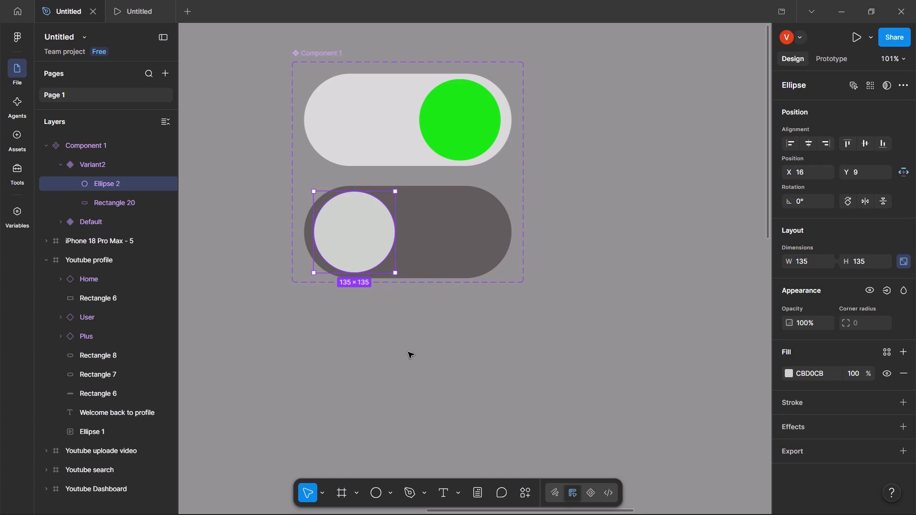
Move the second variant out of the component set and back in below the Default variant, at X 26, Y 204.
{"action": "left_click", "coordinate": [377, 105]}
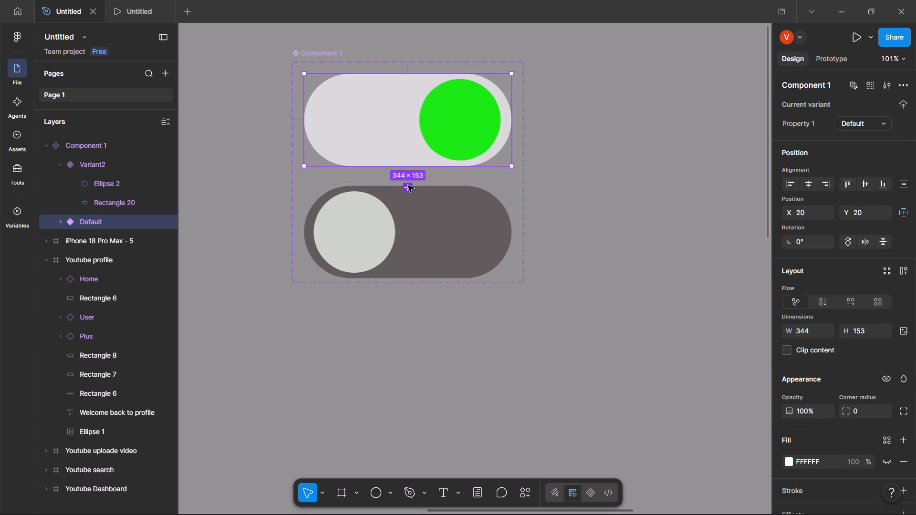
{"action": "left_click_drag", "start_coordinate": [418, 221], "coordinate": [417, 276]}
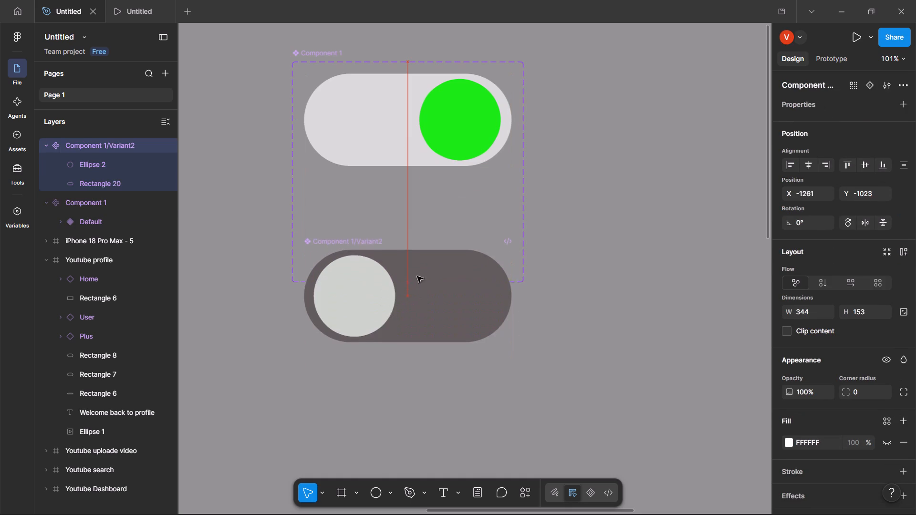
{"action": "left_click_drag", "start_coordinate": [417, 276], "coordinate": [423, 308]}
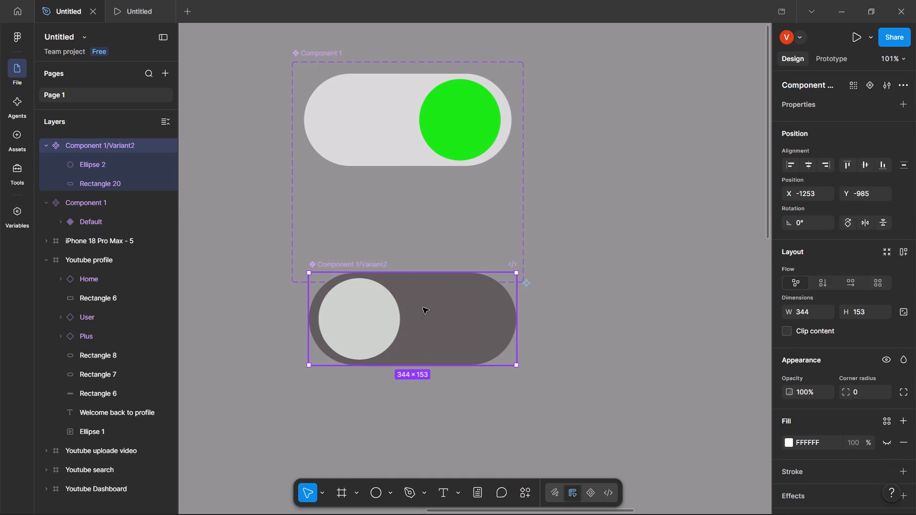
{"action": "left_click", "coordinate": [511, 251]}
{"action": "left_click", "coordinate": [522, 249]}
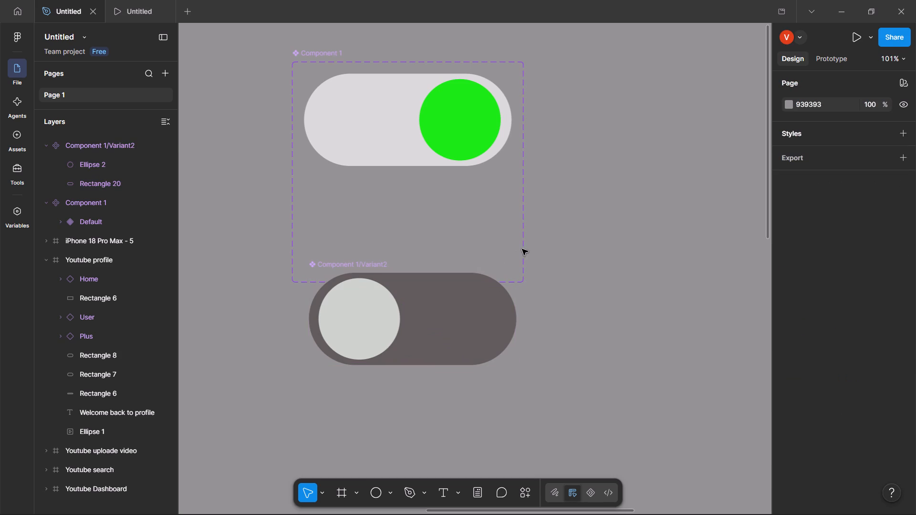
{"action": "double_click", "coordinate": [522, 249]}
{"action": "left_click_drag", "start_coordinate": [437, 349], "coordinate": [434, 289]}
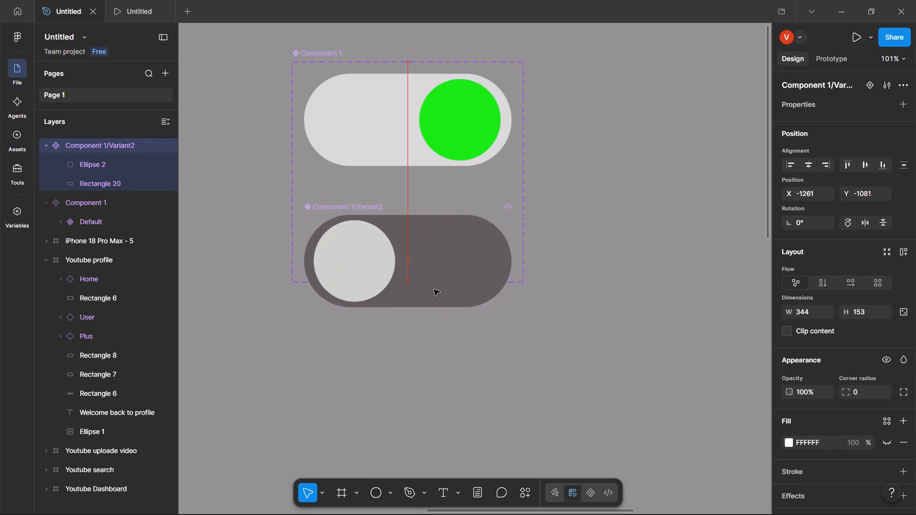
{"action": "left_click_drag", "start_coordinate": [434, 289], "coordinate": [435, 260]}
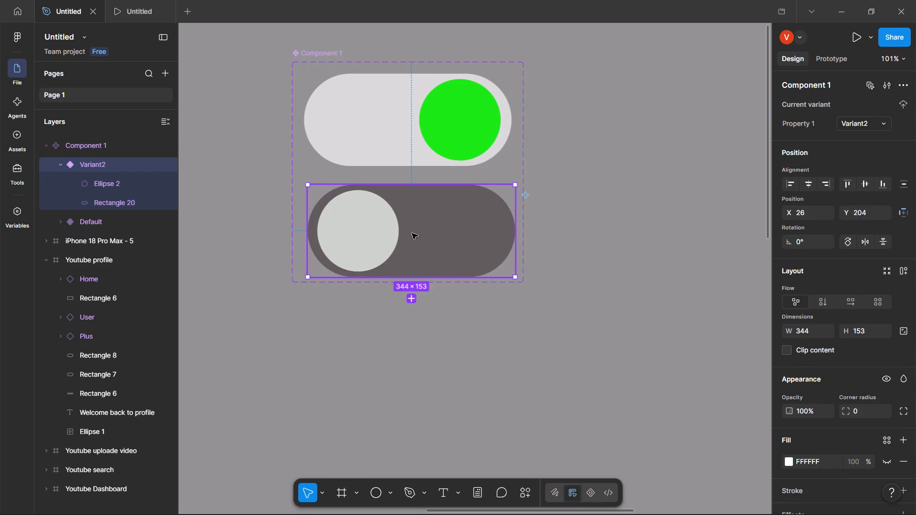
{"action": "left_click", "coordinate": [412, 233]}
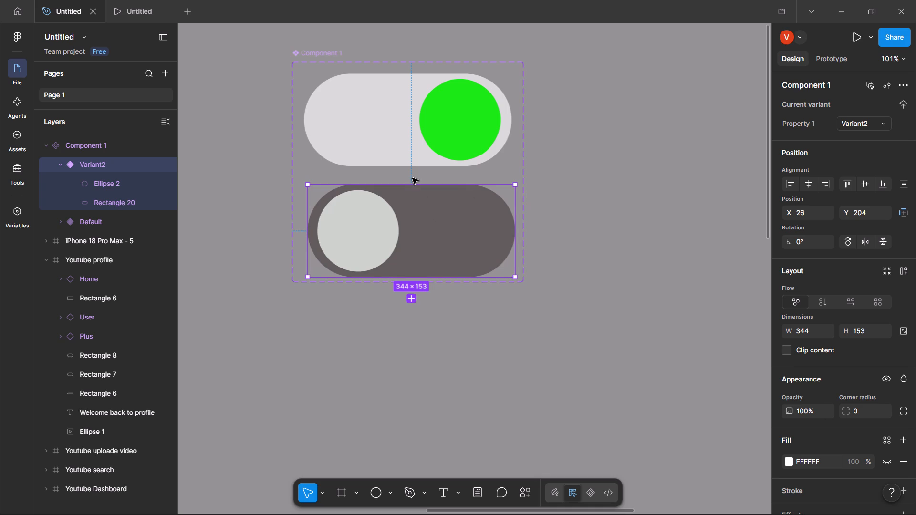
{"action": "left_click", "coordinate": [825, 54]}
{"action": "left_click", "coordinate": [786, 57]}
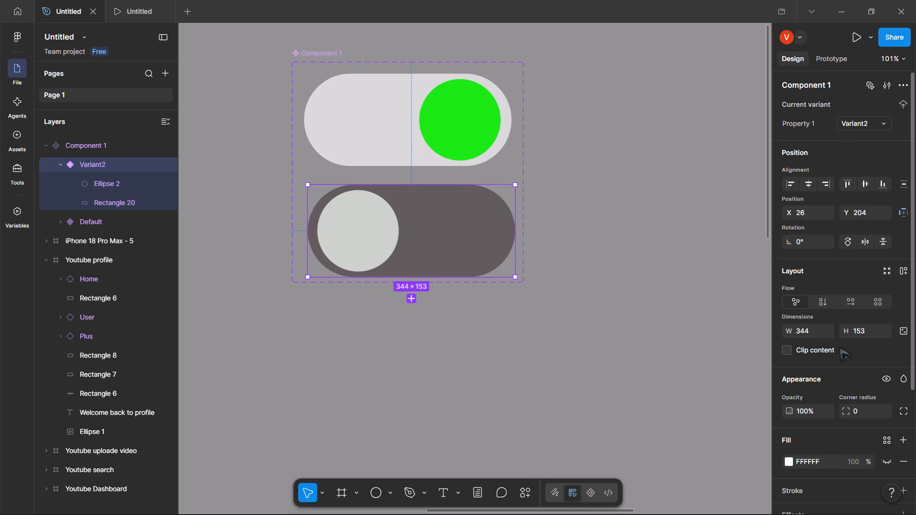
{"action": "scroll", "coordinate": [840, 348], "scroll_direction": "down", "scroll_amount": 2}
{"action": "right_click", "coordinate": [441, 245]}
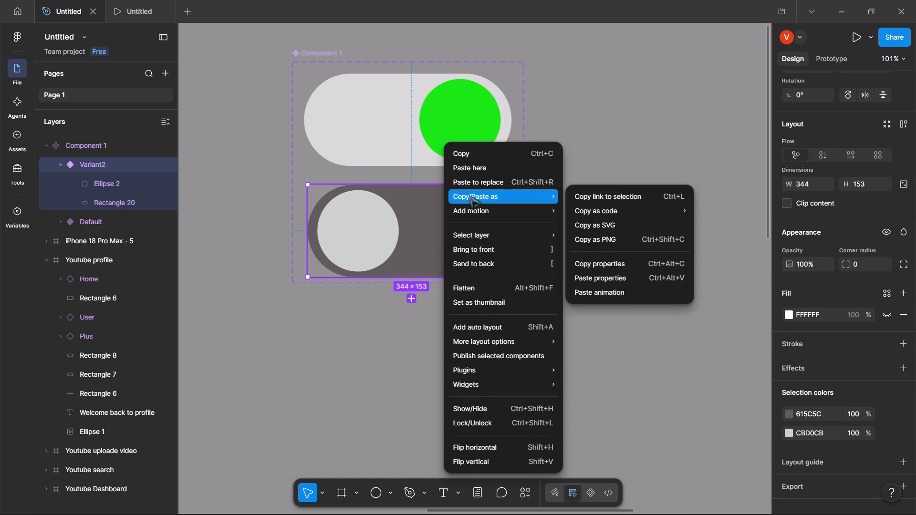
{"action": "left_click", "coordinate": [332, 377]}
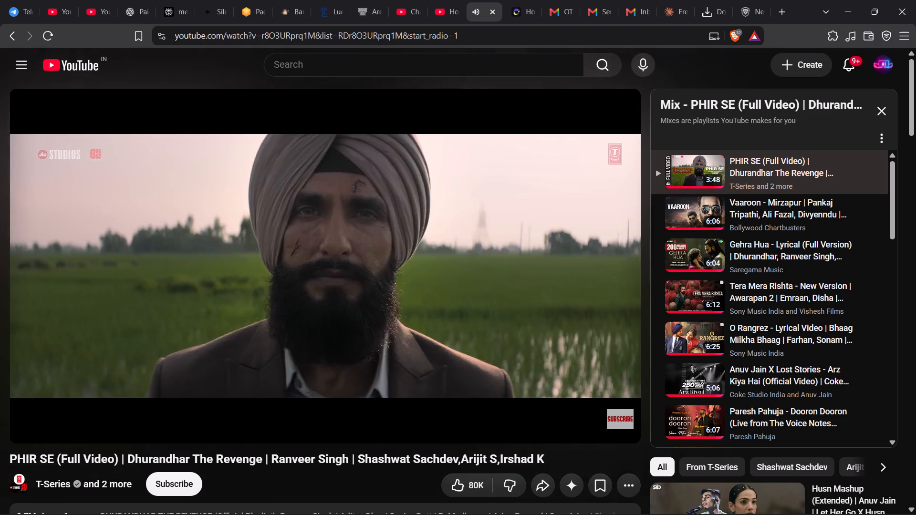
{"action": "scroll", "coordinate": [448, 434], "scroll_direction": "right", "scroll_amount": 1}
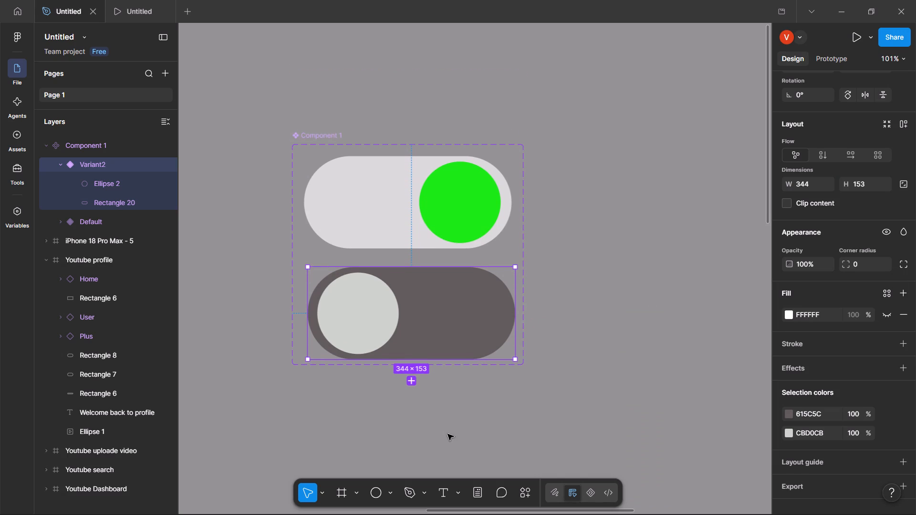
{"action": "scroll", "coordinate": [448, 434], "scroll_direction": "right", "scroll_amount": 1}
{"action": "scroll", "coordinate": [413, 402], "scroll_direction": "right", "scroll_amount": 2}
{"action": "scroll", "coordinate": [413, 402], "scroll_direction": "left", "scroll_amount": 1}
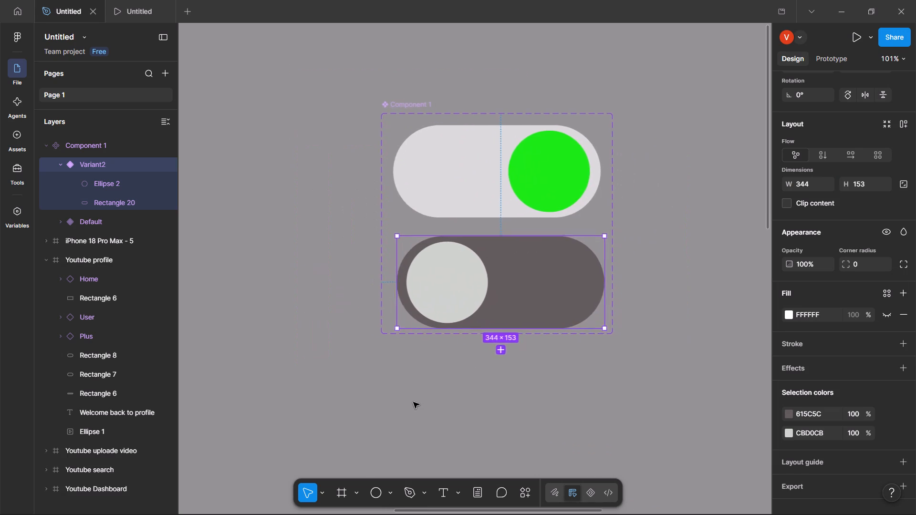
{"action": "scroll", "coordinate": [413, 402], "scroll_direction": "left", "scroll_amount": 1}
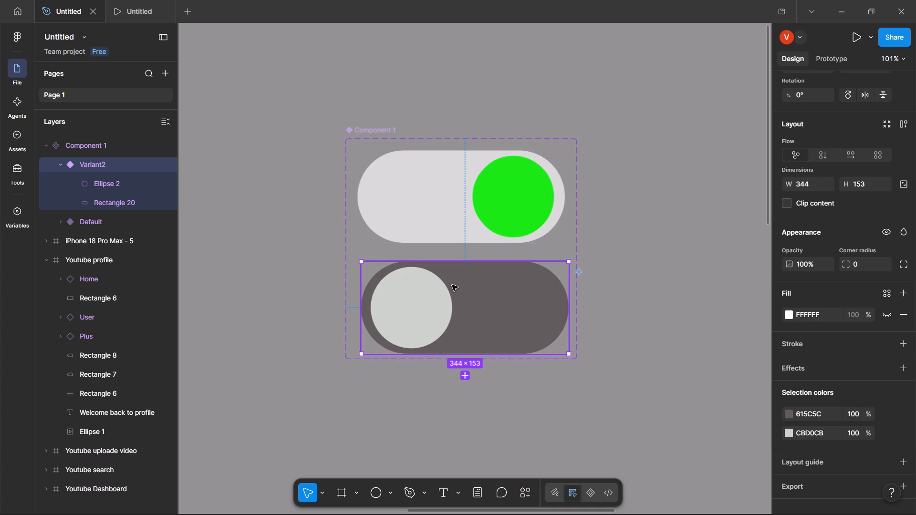
Add a prototype connection from the second variant to the Default variant, using an on-tap Change to interaction.
{"action": "left_click", "coordinate": [817, 59]}
{"action": "left_click", "coordinate": [499, 351]}
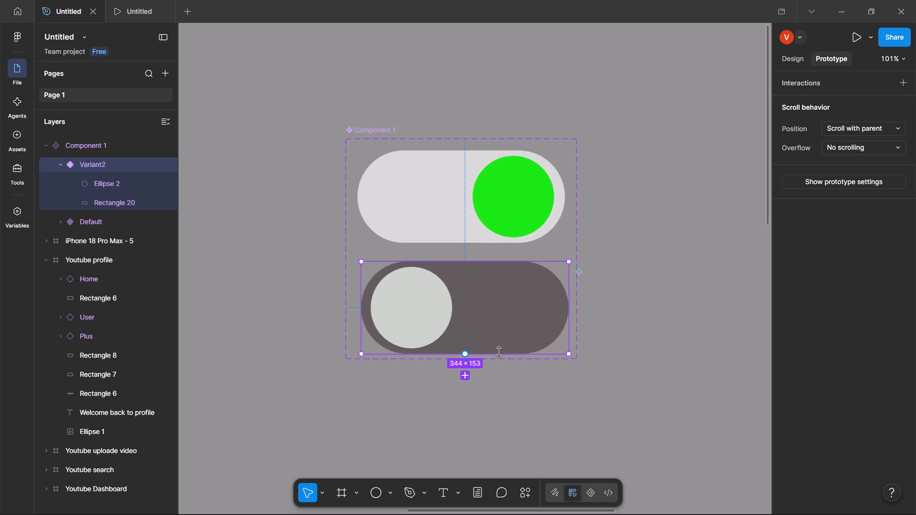
{"action": "left_click_drag", "start_coordinate": [464, 259], "coordinate": [462, 239]}
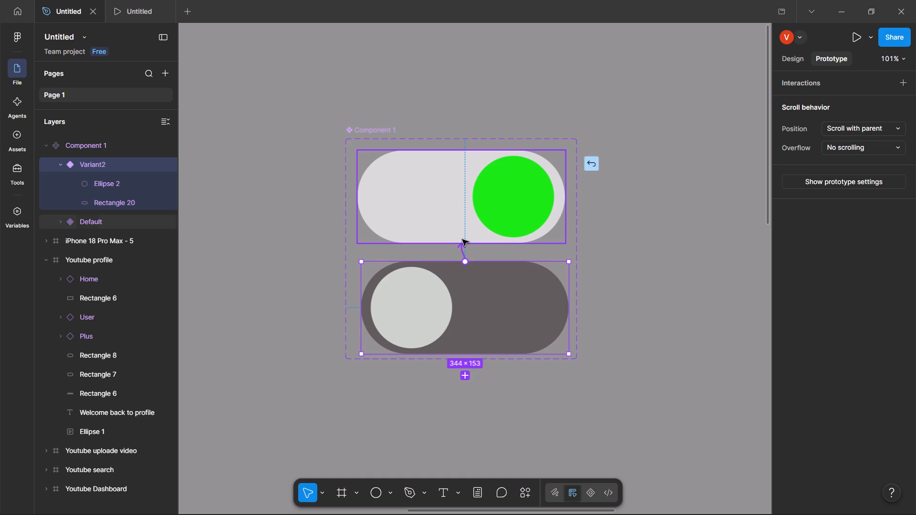
{"action": "left_click_drag", "start_coordinate": [462, 239], "coordinate": [462, 239]}
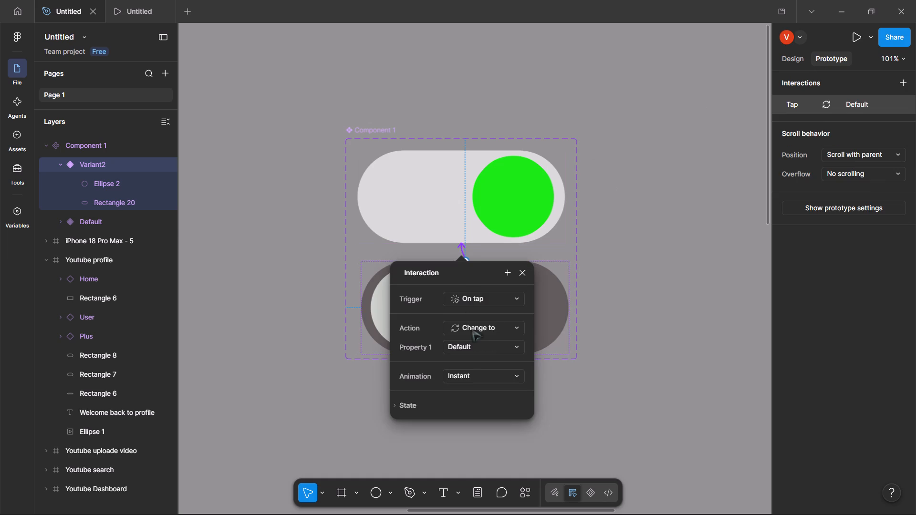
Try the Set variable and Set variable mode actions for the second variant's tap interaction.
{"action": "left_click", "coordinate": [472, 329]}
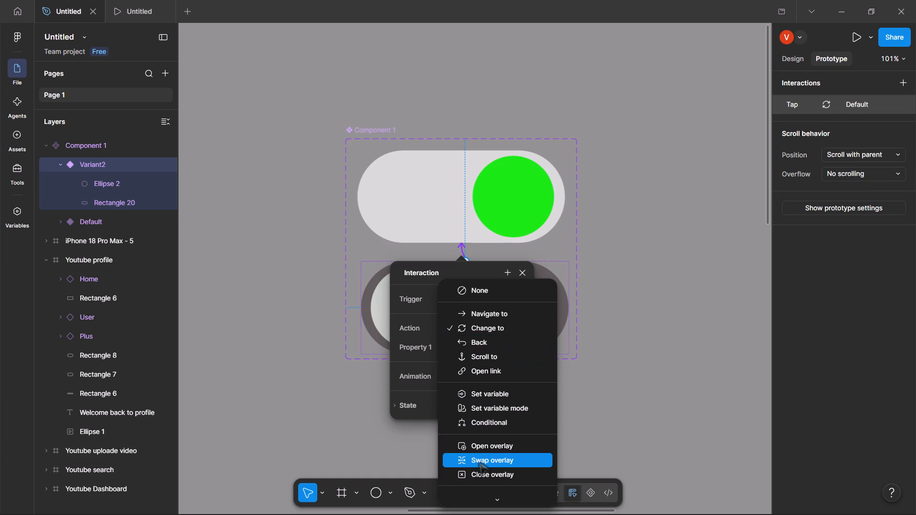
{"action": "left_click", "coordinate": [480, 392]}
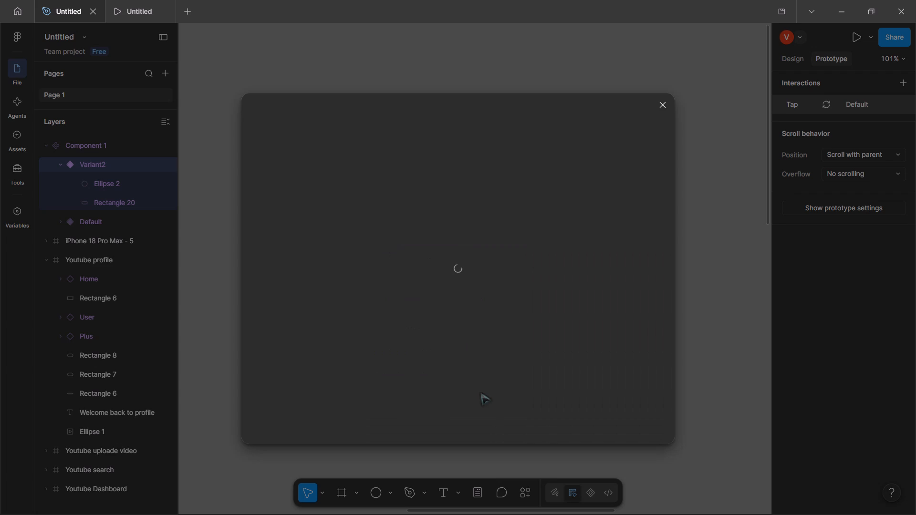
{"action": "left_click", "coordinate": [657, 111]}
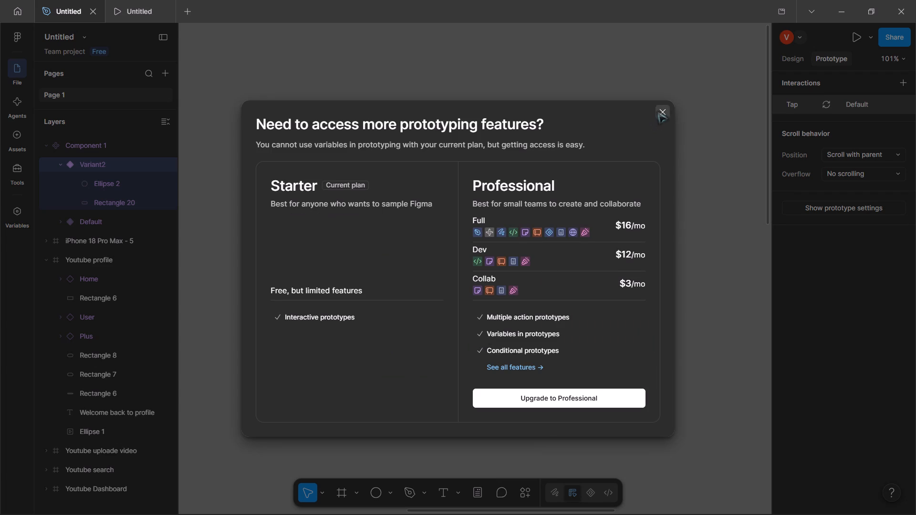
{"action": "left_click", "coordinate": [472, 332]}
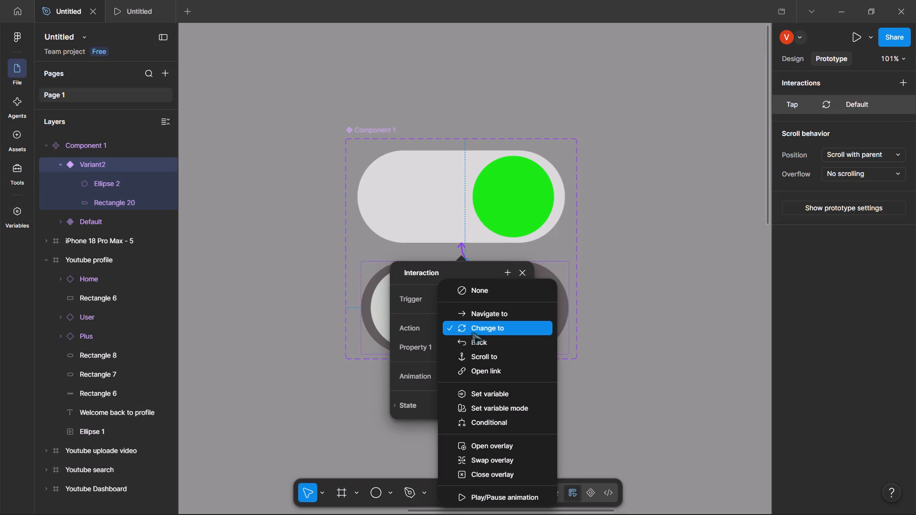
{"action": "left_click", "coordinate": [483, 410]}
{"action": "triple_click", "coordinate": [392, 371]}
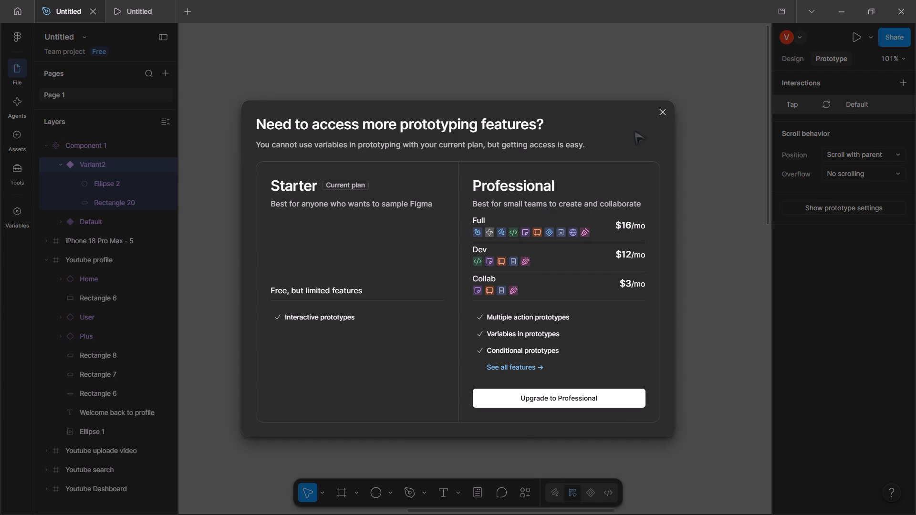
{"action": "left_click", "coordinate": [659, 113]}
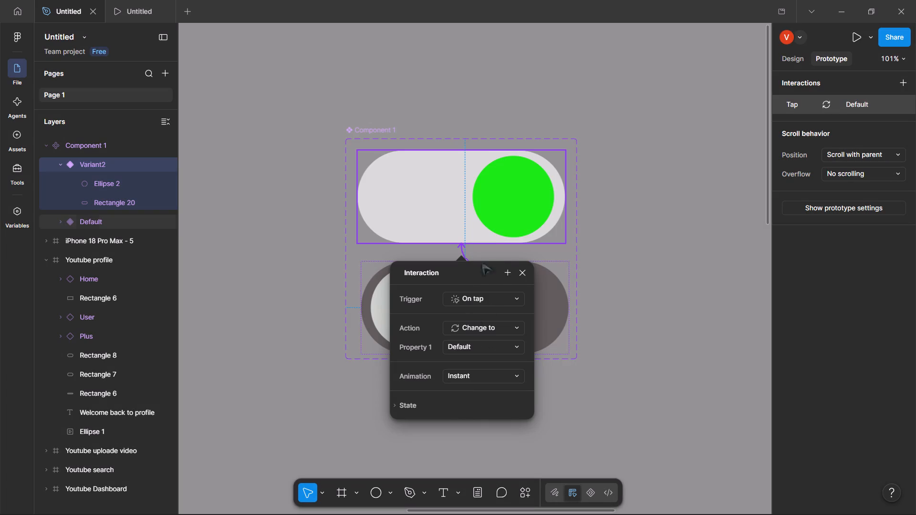
Choose Change to as the tap interaction's action and set its Property 1 target to Variant2.
{"action": "left_click", "coordinate": [483, 333]}
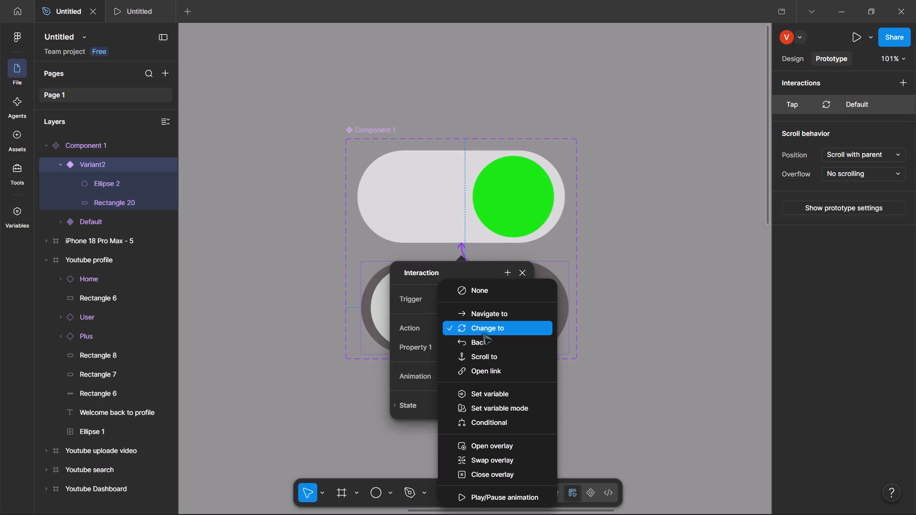
{"action": "left_click", "coordinate": [483, 333]}
{"action": "left_click", "coordinate": [478, 351]}
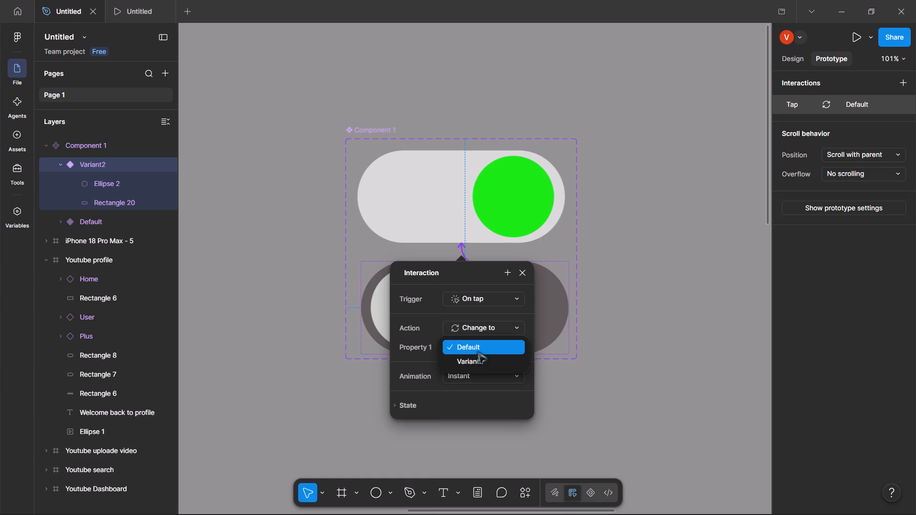
{"action": "left_click", "coordinate": [495, 355]}
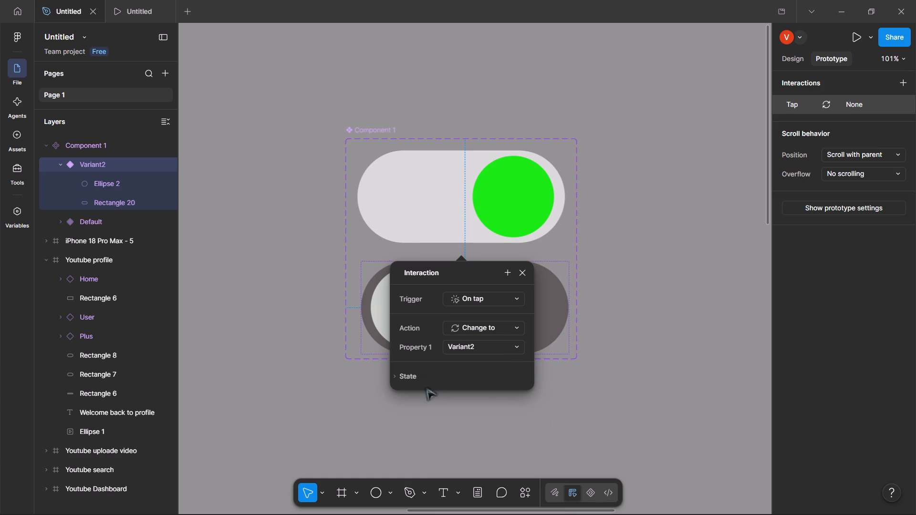
{"action": "left_click", "coordinate": [398, 420]}
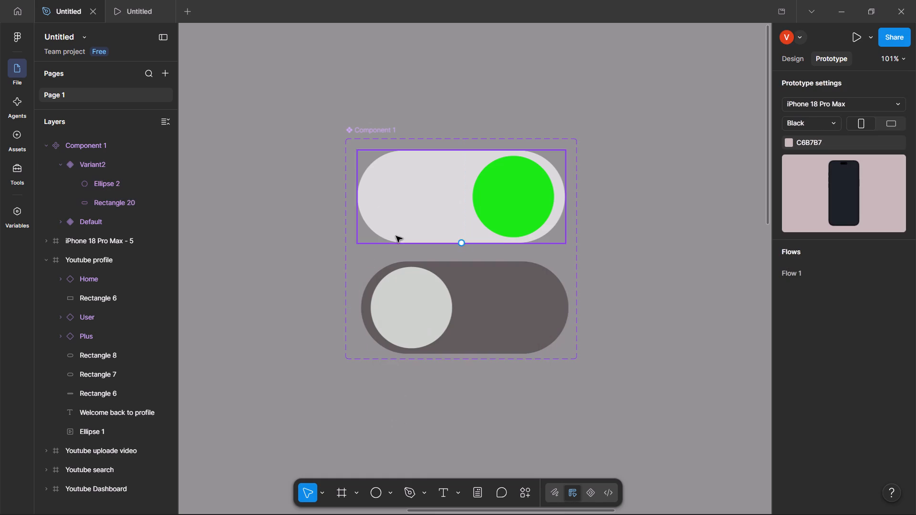
Open a preview of the prototype and place it clear of the two toggle variants.
{"action": "left_click", "coordinate": [794, 31]}
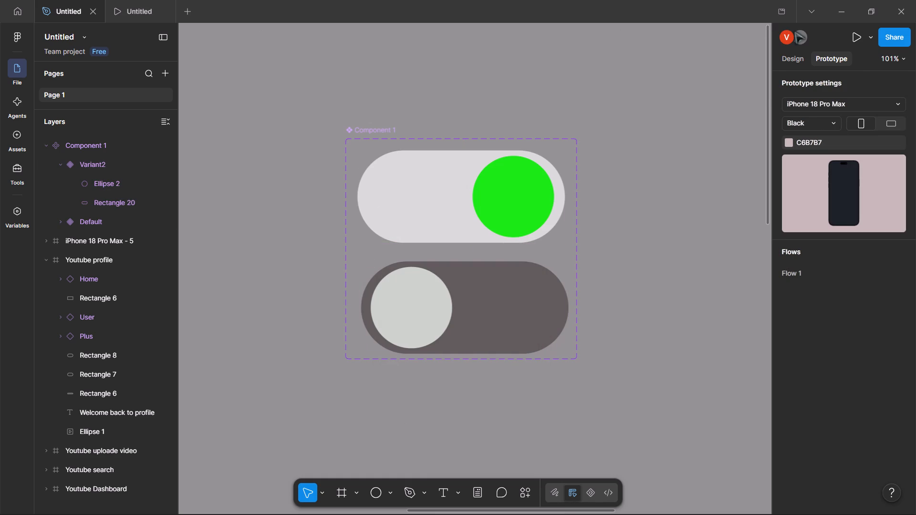
{"action": "left_click", "coordinate": [873, 40]}
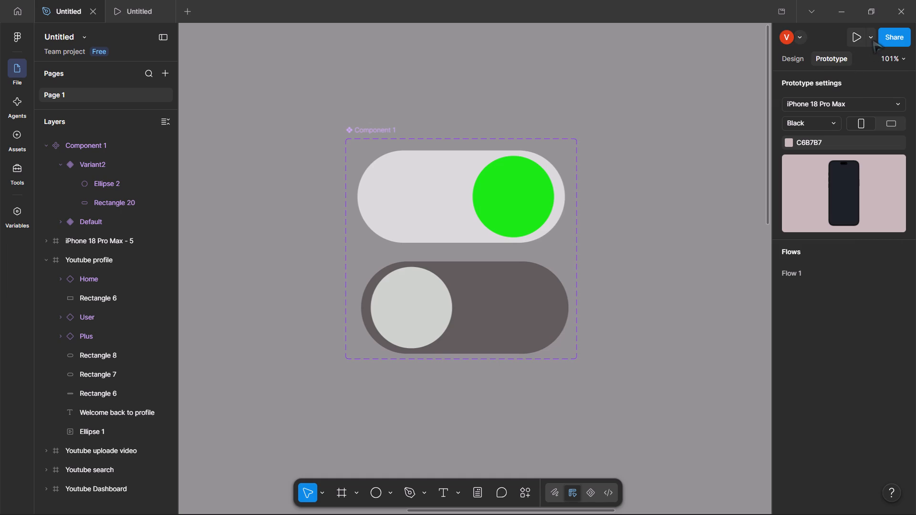
{"action": "left_click", "coordinate": [873, 40]}
{"action": "left_click", "coordinate": [840, 74]}
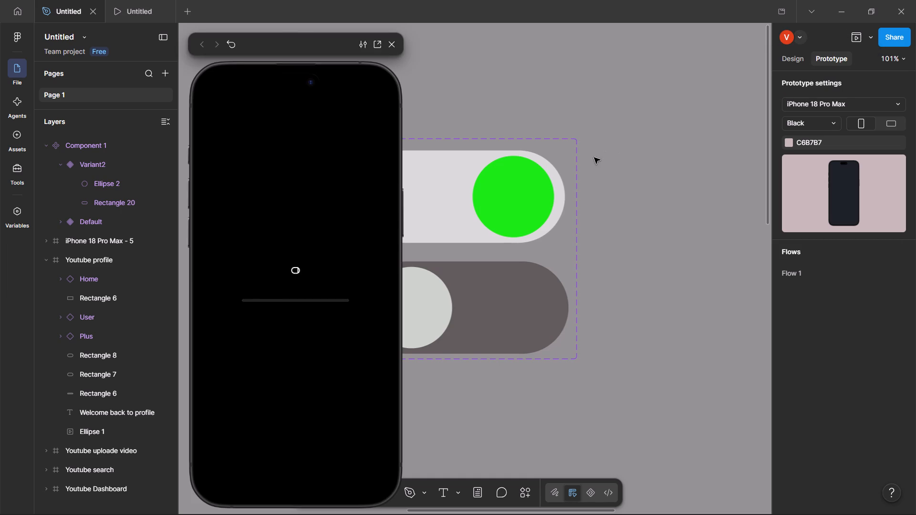
{"action": "left_click_drag", "start_coordinate": [310, 48], "coordinate": [220, 49]}
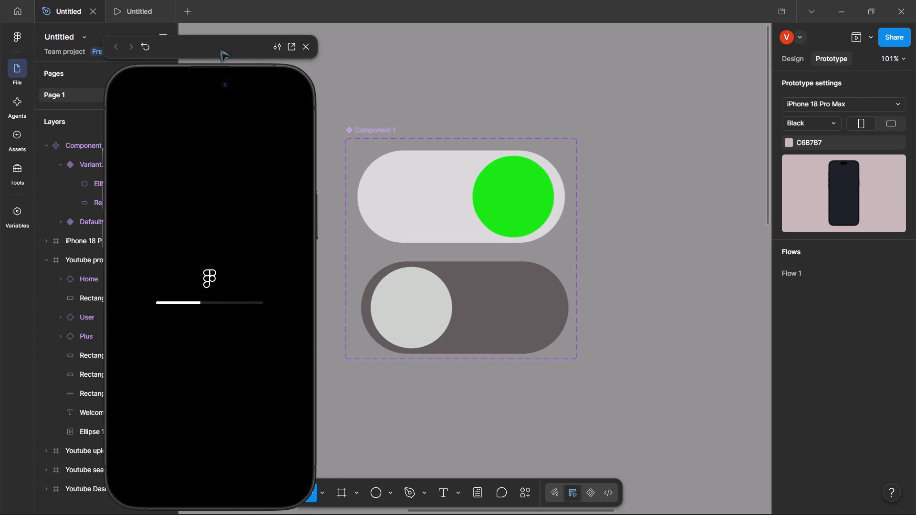
{"action": "left_click_drag", "start_coordinate": [220, 49], "coordinate": [219, 48]}
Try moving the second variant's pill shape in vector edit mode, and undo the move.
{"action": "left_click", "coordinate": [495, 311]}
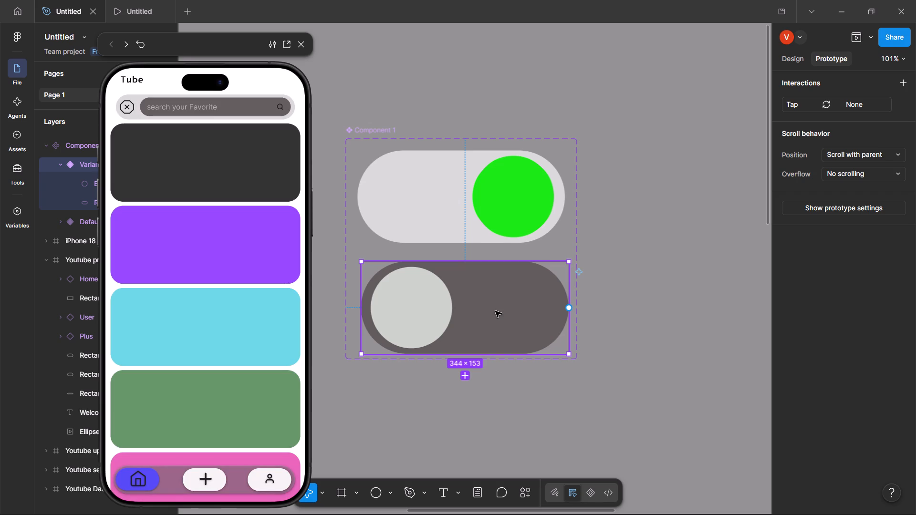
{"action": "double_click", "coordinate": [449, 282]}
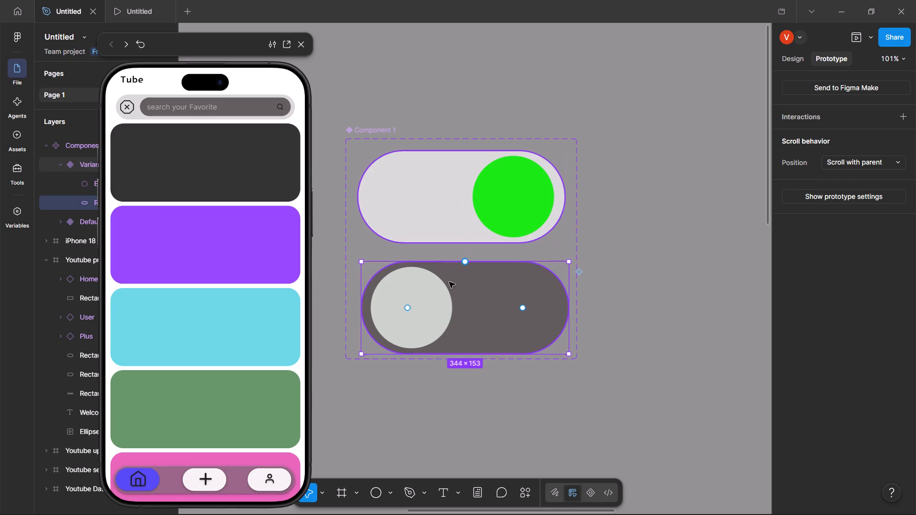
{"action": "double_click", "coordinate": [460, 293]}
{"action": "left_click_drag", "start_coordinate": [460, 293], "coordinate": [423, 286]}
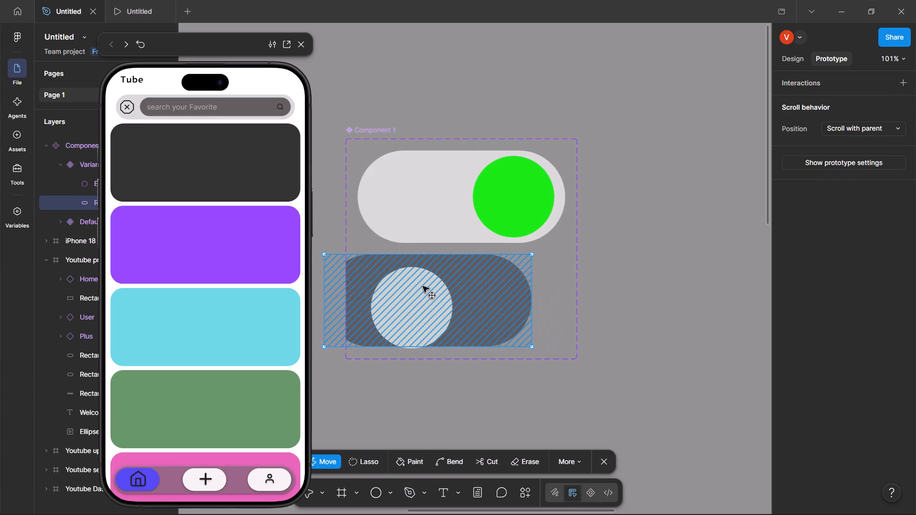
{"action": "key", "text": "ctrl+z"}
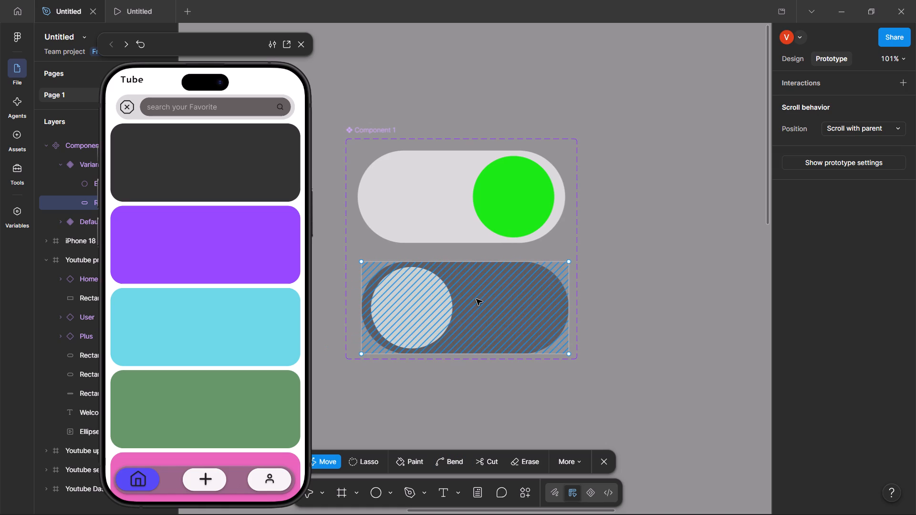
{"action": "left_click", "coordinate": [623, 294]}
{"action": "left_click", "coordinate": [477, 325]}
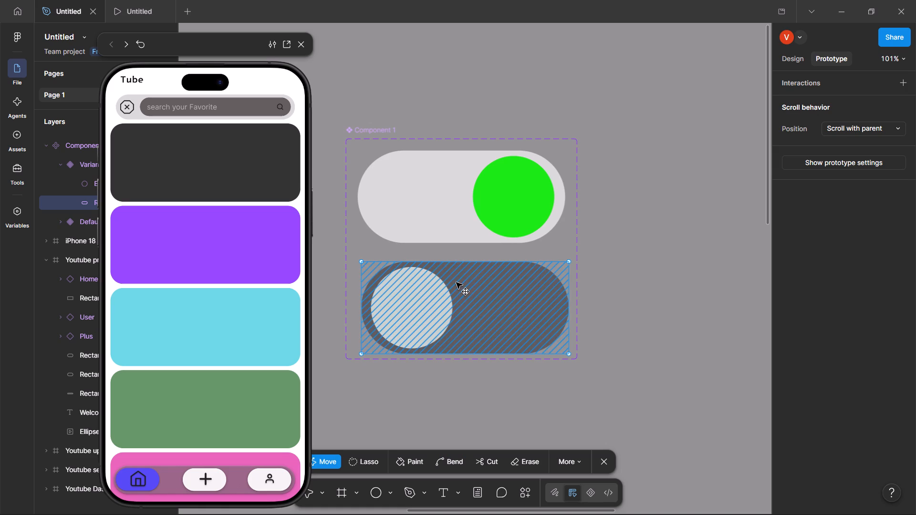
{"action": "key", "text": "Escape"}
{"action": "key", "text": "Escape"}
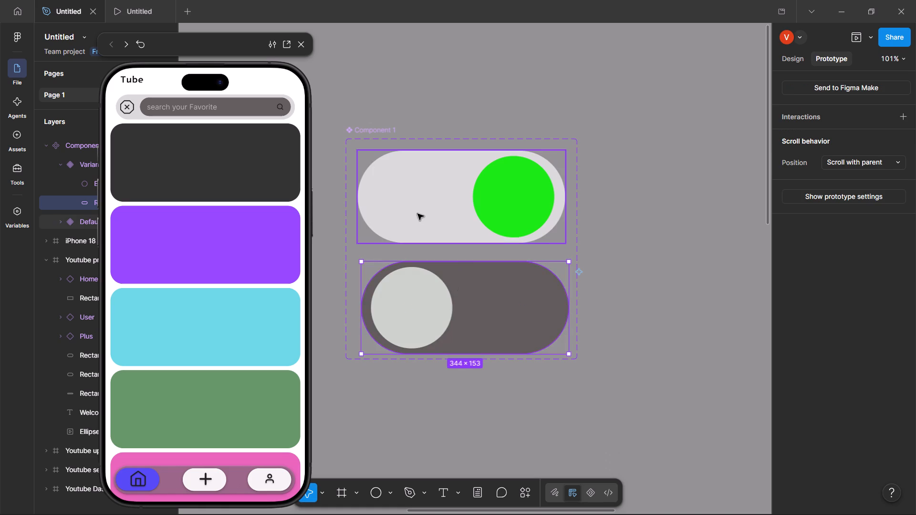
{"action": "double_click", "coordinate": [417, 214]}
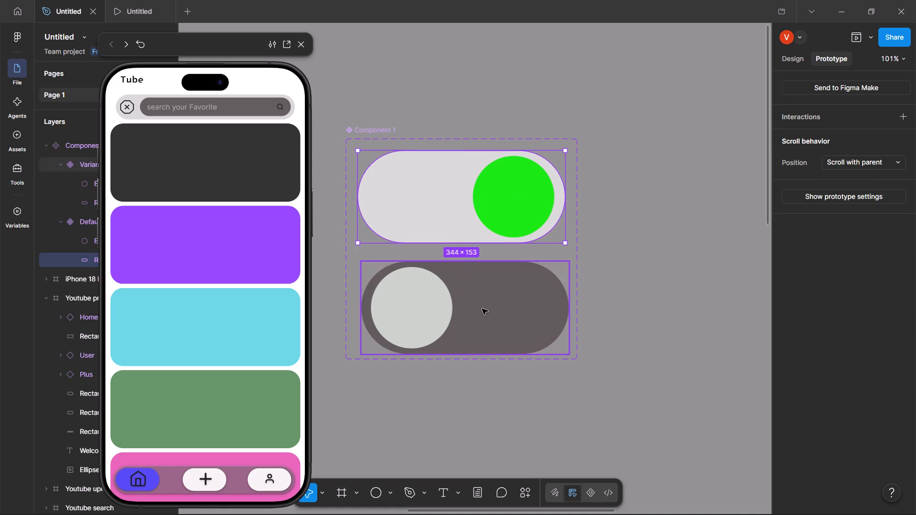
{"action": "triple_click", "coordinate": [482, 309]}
In the preview, scroll through the search screen, close the search and try the home navigation button.
{"action": "scroll", "coordinate": [188, 392], "scroll_direction": "down", "scroll_amount": 2}
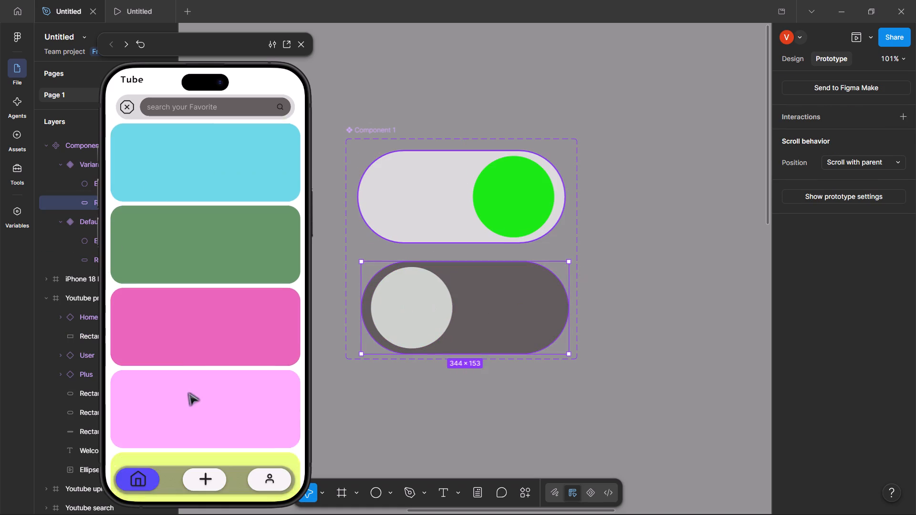
{"action": "scroll", "coordinate": [188, 392], "scroll_direction": "up", "scroll_amount": 6}
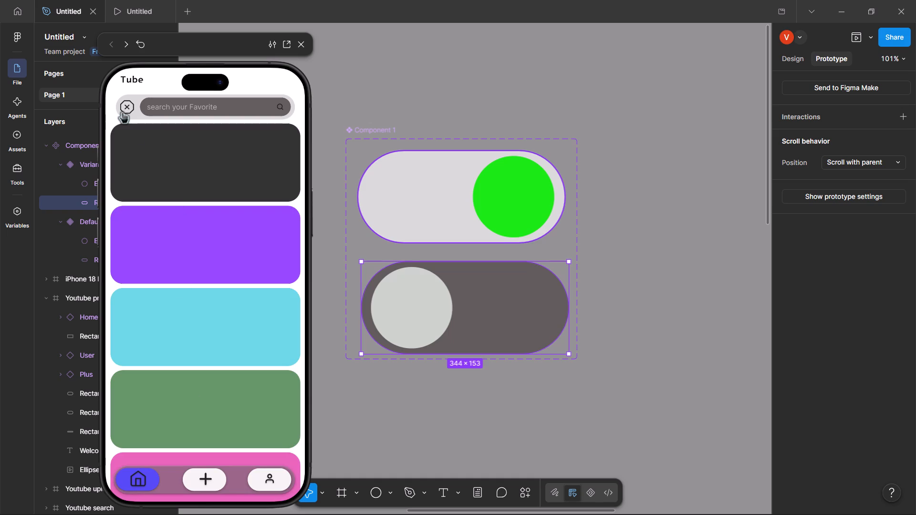
{"action": "left_click", "coordinate": [125, 109]}
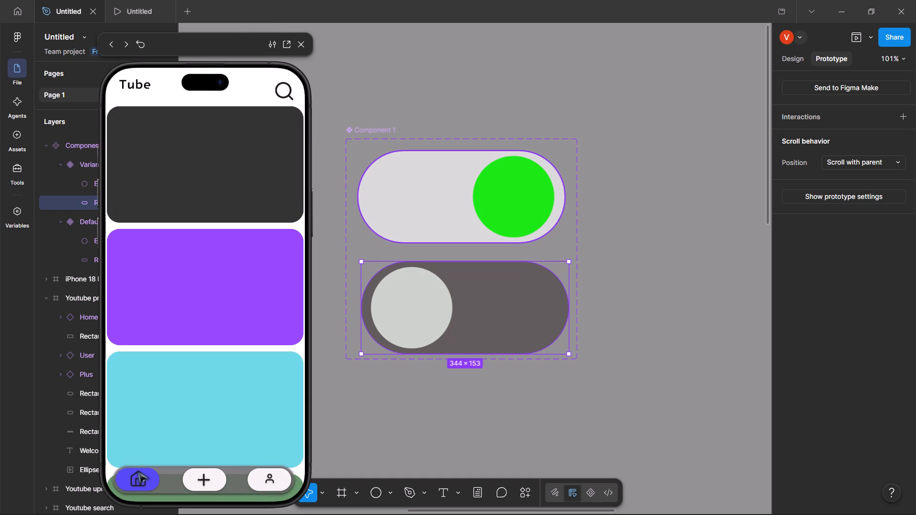
{"action": "left_click", "coordinate": [138, 471]}
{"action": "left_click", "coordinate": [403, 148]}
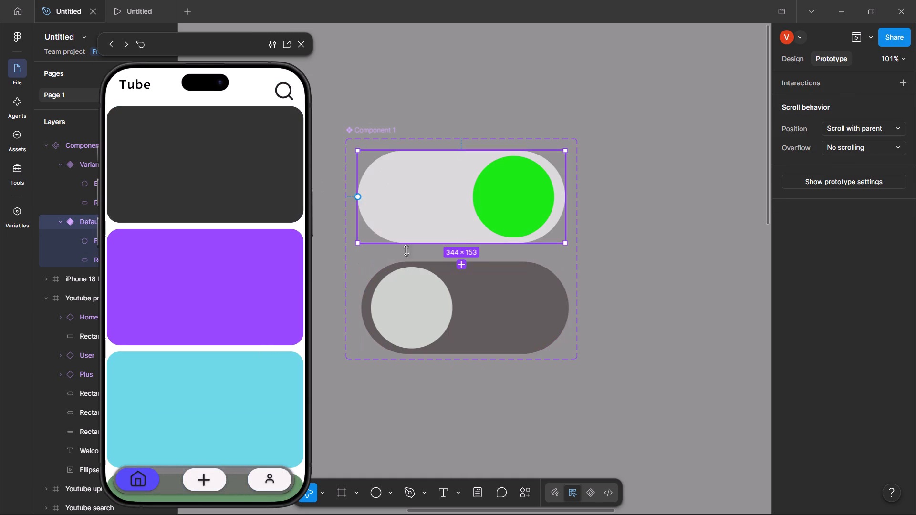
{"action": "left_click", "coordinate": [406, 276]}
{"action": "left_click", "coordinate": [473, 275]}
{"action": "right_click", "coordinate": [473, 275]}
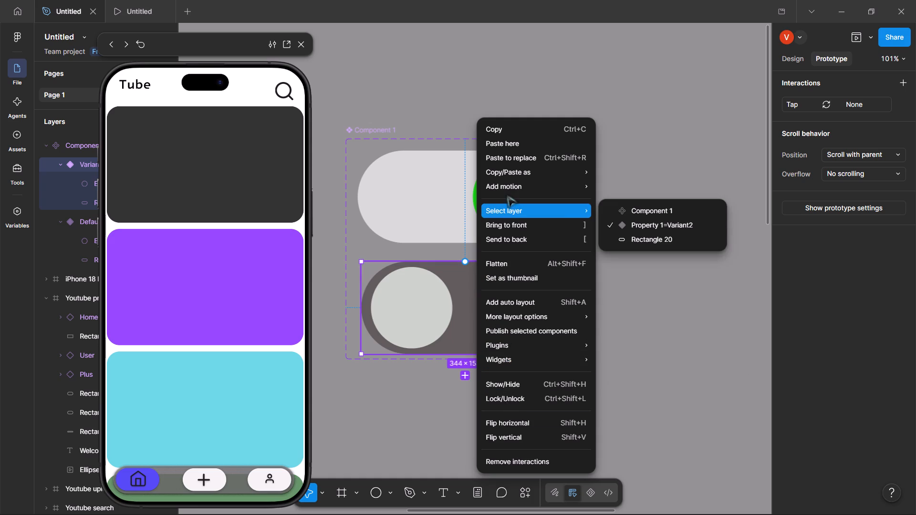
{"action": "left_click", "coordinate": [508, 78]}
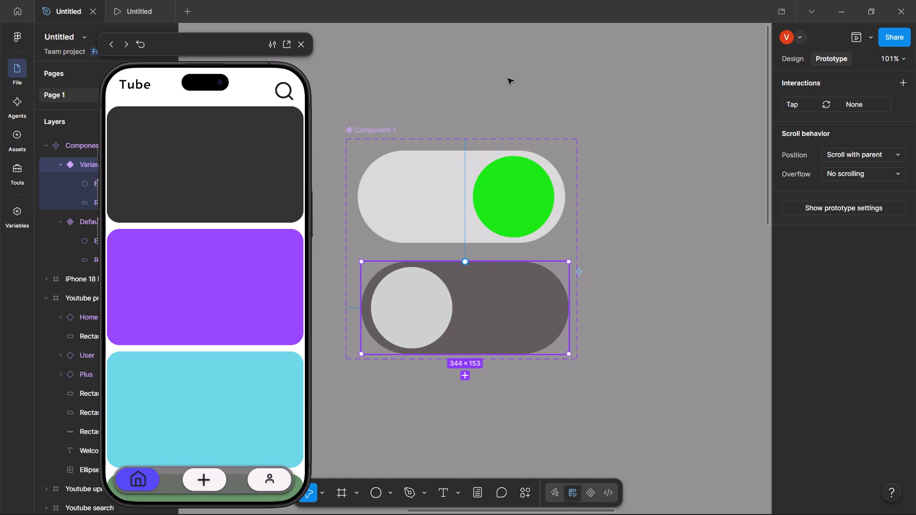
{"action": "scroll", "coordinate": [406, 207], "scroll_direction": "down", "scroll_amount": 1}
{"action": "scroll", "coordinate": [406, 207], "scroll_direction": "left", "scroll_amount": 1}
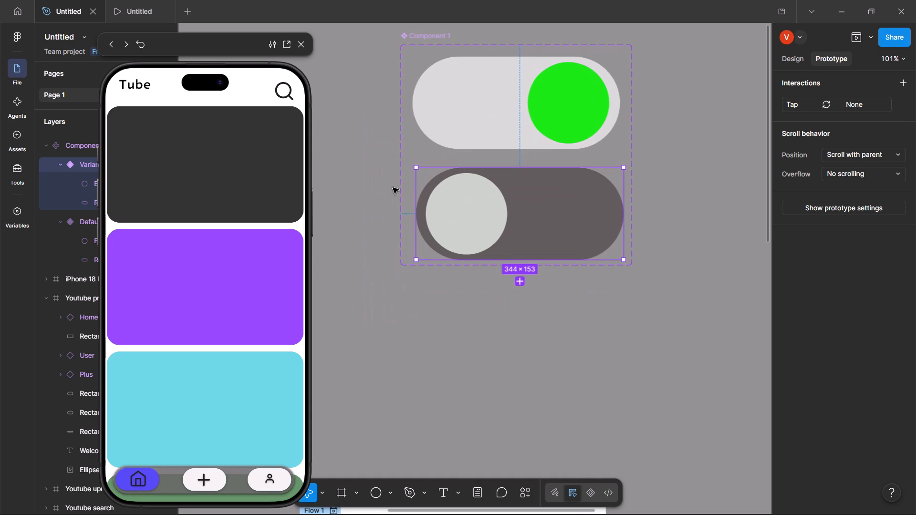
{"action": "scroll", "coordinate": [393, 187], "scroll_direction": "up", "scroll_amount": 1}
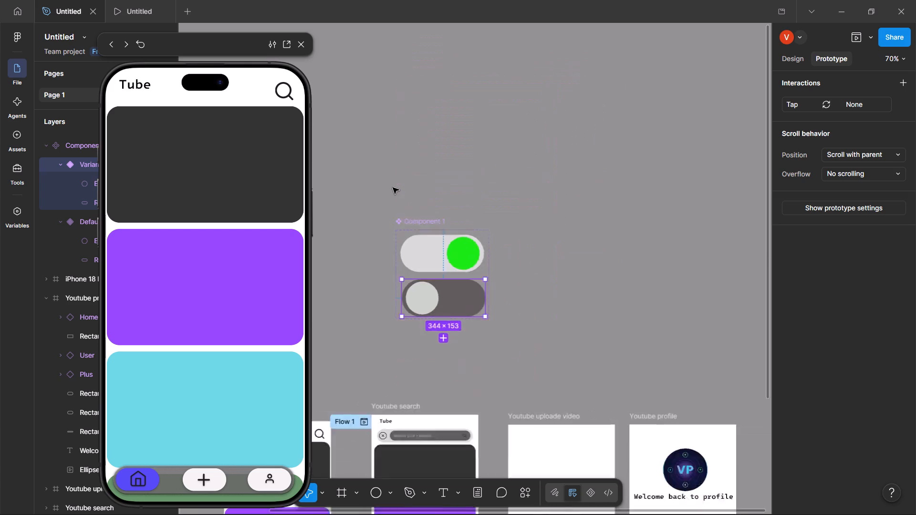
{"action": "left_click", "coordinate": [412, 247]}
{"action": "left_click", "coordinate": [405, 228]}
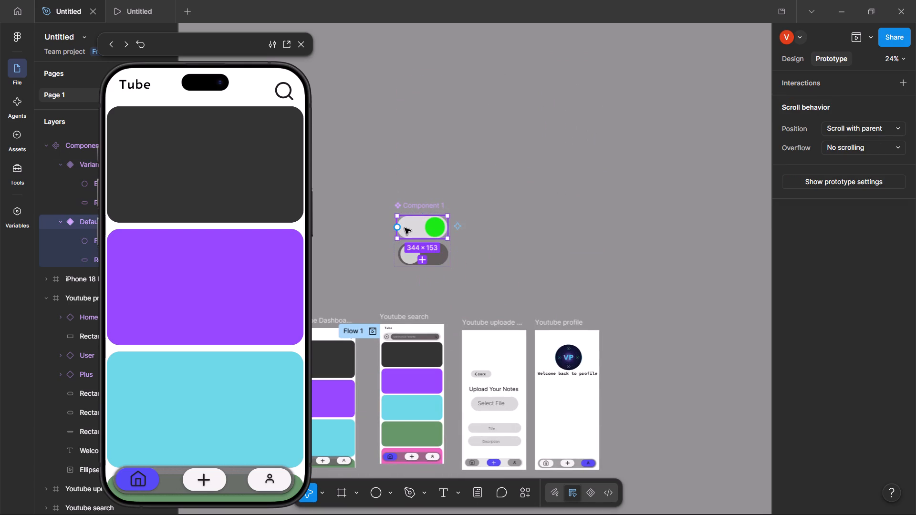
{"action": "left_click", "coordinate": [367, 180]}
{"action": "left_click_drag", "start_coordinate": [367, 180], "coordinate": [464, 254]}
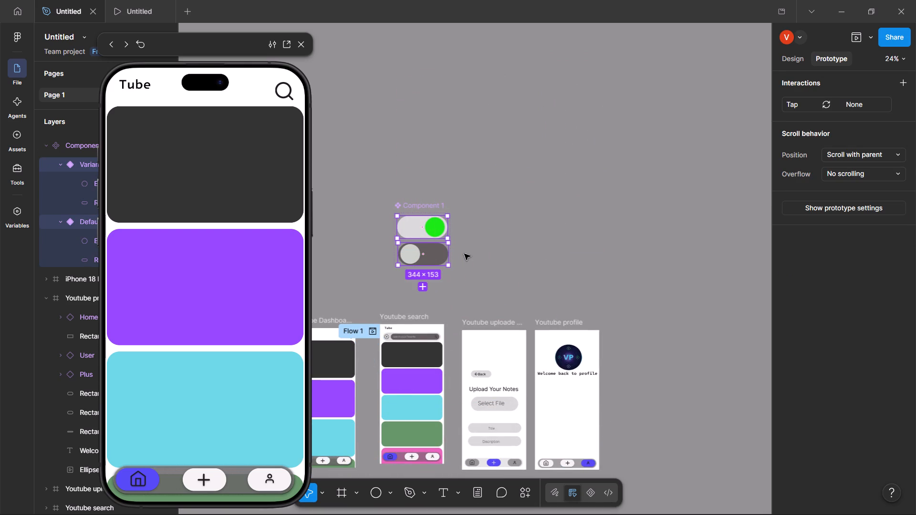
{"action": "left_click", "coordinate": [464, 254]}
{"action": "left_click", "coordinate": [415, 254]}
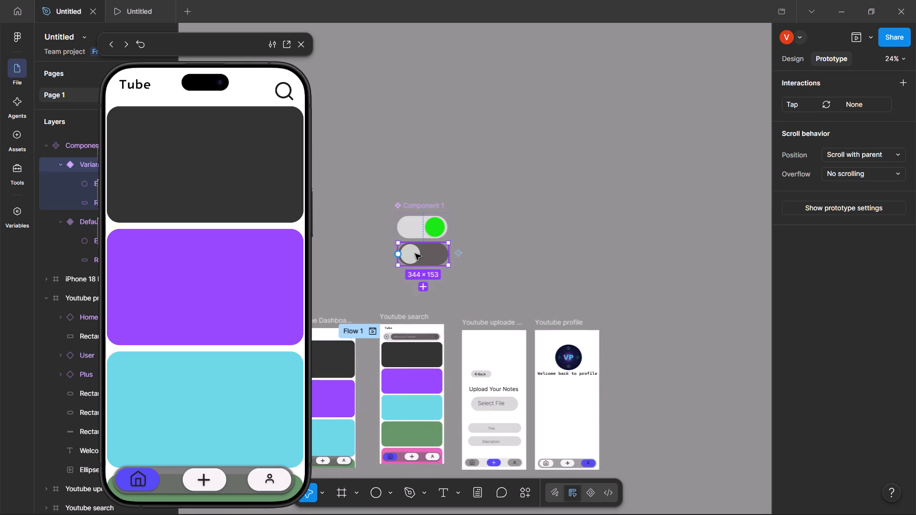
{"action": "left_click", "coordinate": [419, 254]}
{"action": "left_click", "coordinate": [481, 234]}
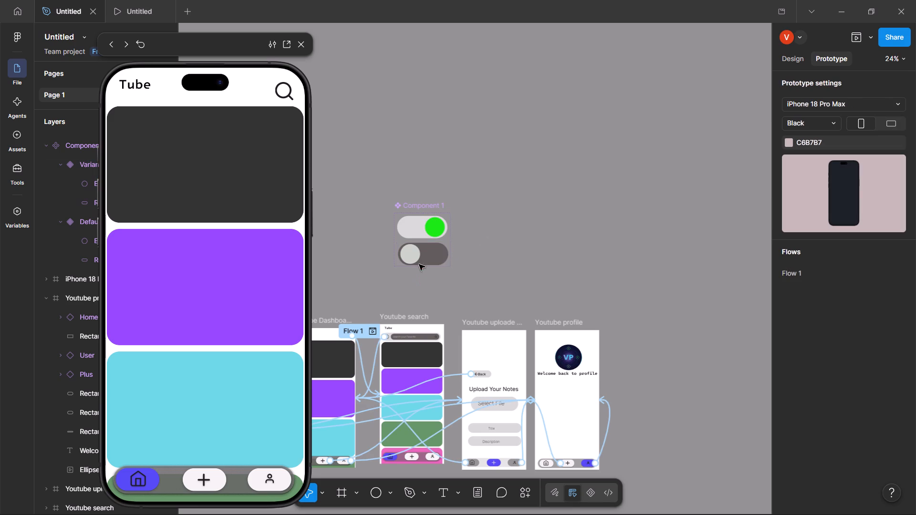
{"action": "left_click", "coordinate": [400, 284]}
Move the grey off-state toggle variant out of the Component 1 set and into the Youtube profile frame.
{"action": "left_click", "coordinate": [437, 255]}
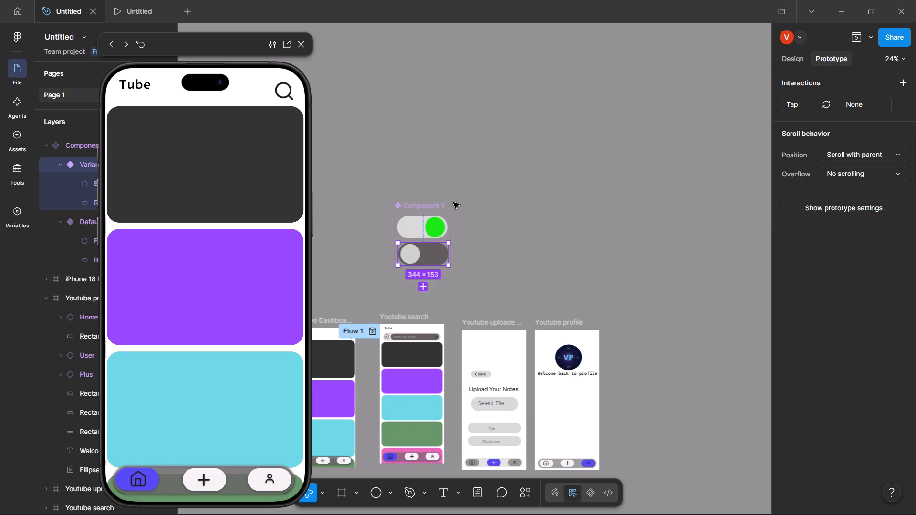
{"action": "left_click_drag", "start_coordinate": [427, 256], "coordinate": [472, 273]}
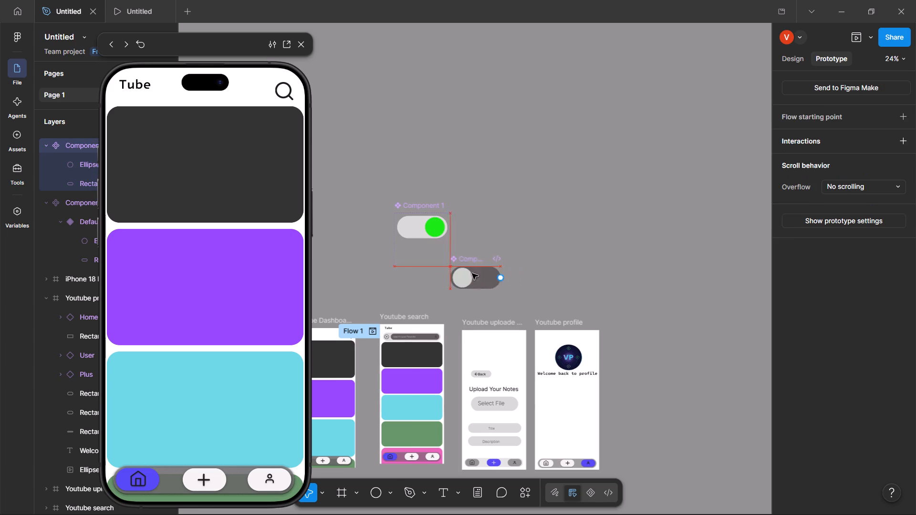
{"action": "left_click_drag", "start_coordinate": [472, 273], "coordinate": [529, 324]}
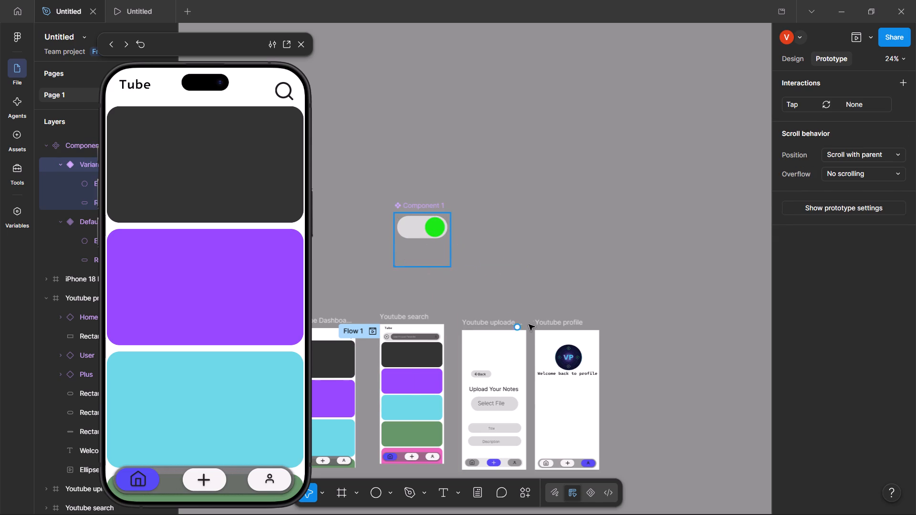
{"action": "left_click_drag", "start_coordinate": [529, 324], "coordinate": [571, 344]}
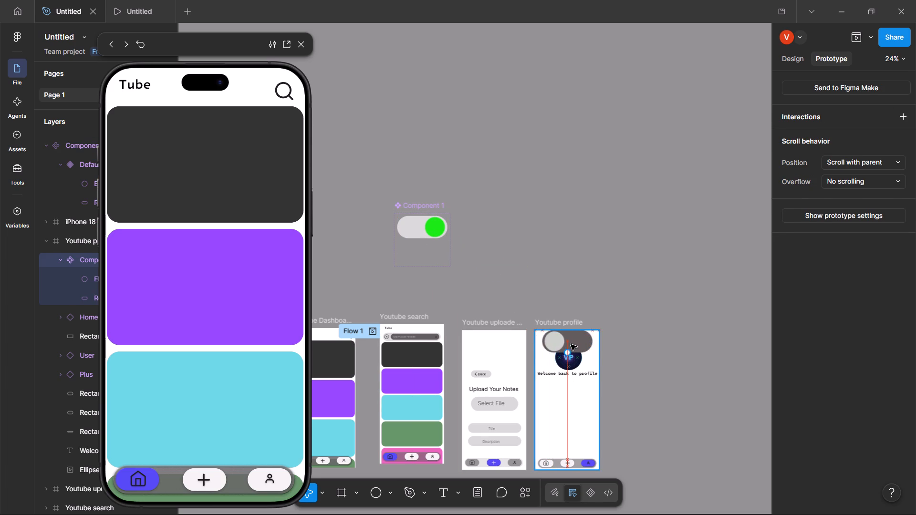
{"action": "left_click_drag", "start_coordinate": [571, 344], "coordinate": [546, 352]}
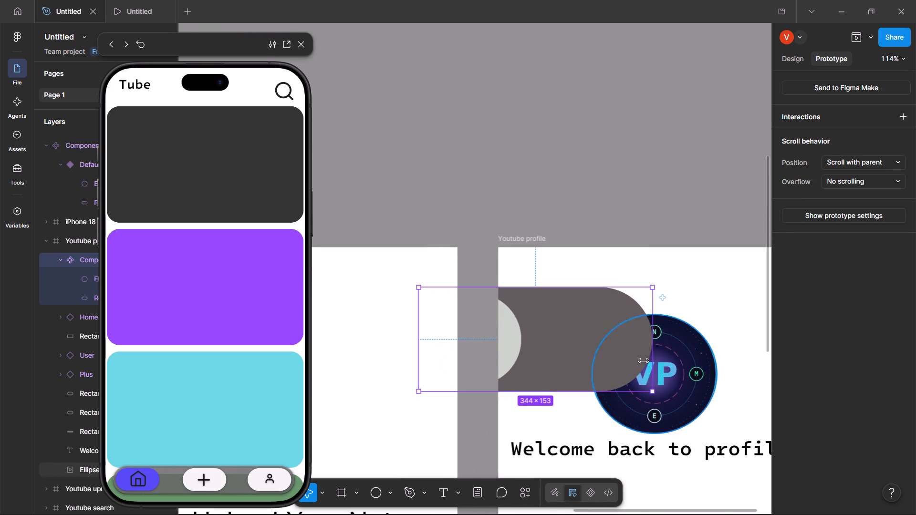
Shrink the off-state toggle to about 189 × 73 and position it at about X 31, Y 5 in the Youtube profile frame.
{"action": "left_click_drag", "start_coordinate": [596, 345], "coordinate": [646, 330]}
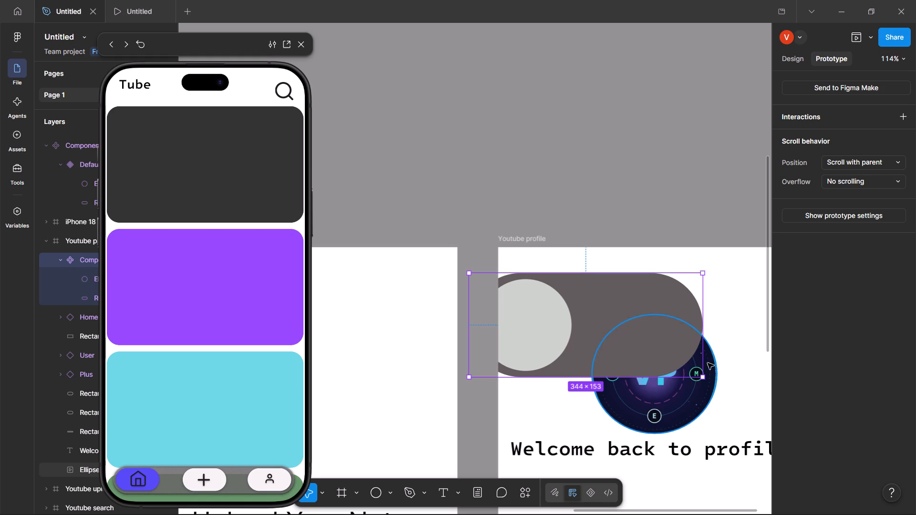
{"action": "left_click_drag", "start_coordinate": [706, 361], "coordinate": [677, 337]}
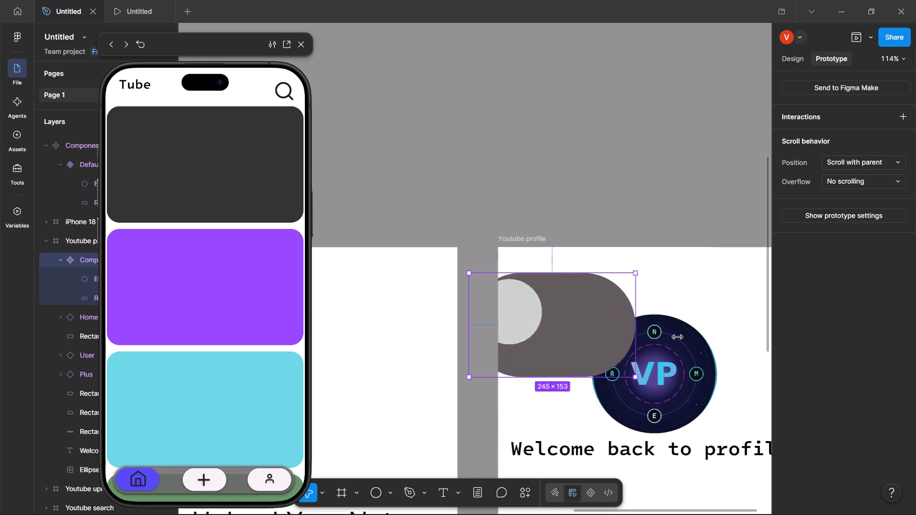
{"action": "left_click_drag", "start_coordinate": [677, 337], "coordinate": [712, 332]}
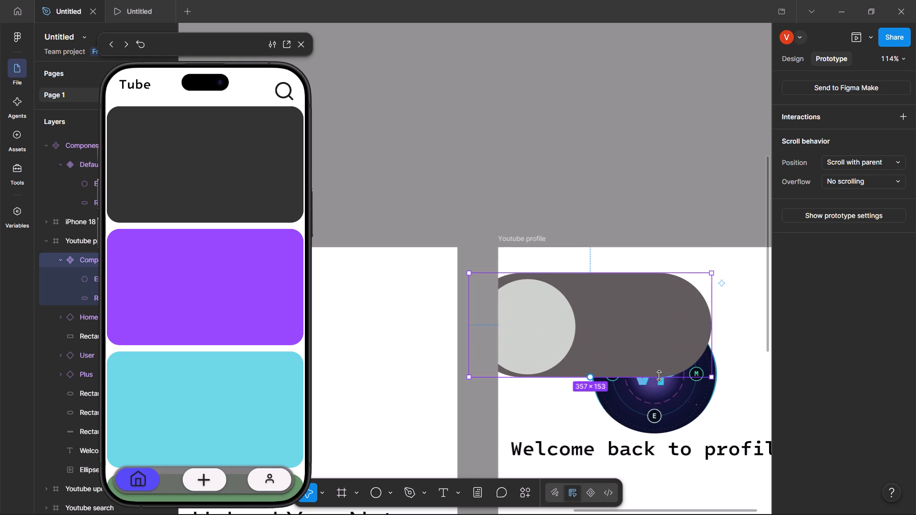
{"action": "left_click_drag", "start_coordinate": [659, 376], "coordinate": [655, 346]}
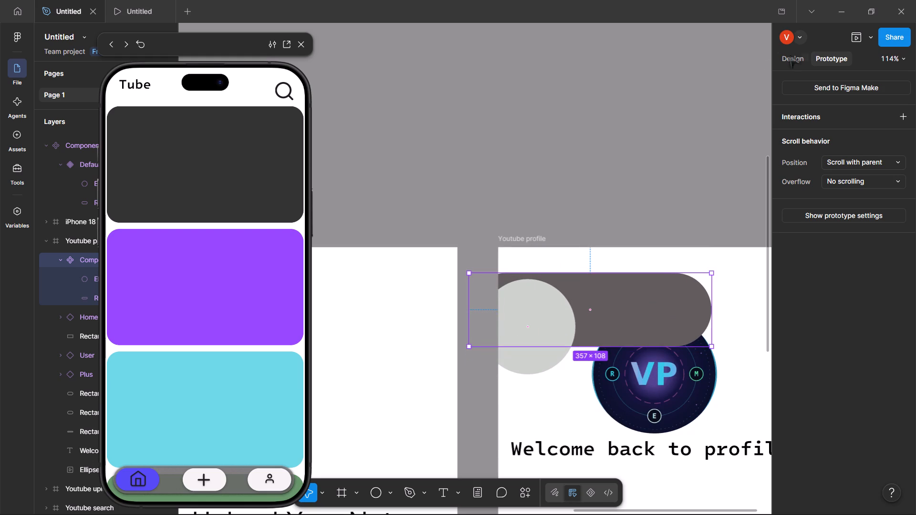
{"action": "left_click", "coordinate": [793, 54]}
{"action": "left_click_drag", "start_coordinate": [612, 316], "coordinate": [617, 307]}
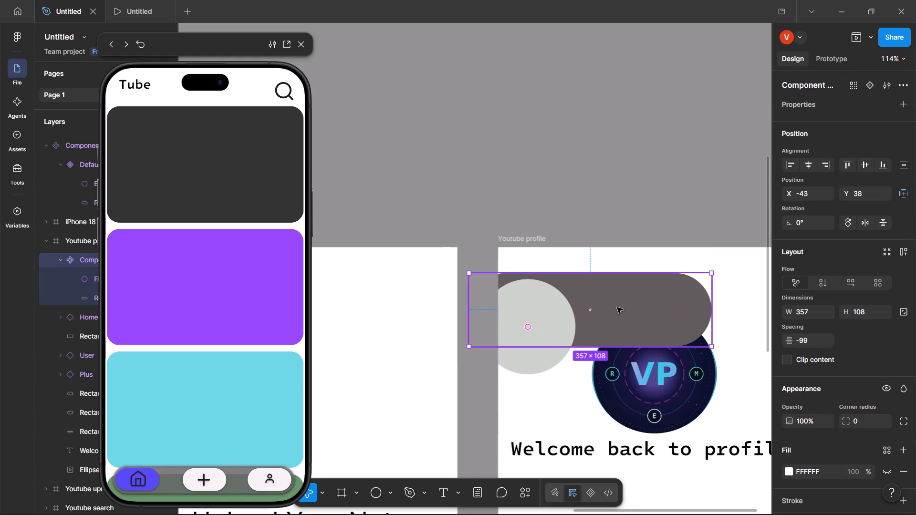
{"action": "left_click_drag", "start_coordinate": [617, 307], "coordinate": [628, 296]}
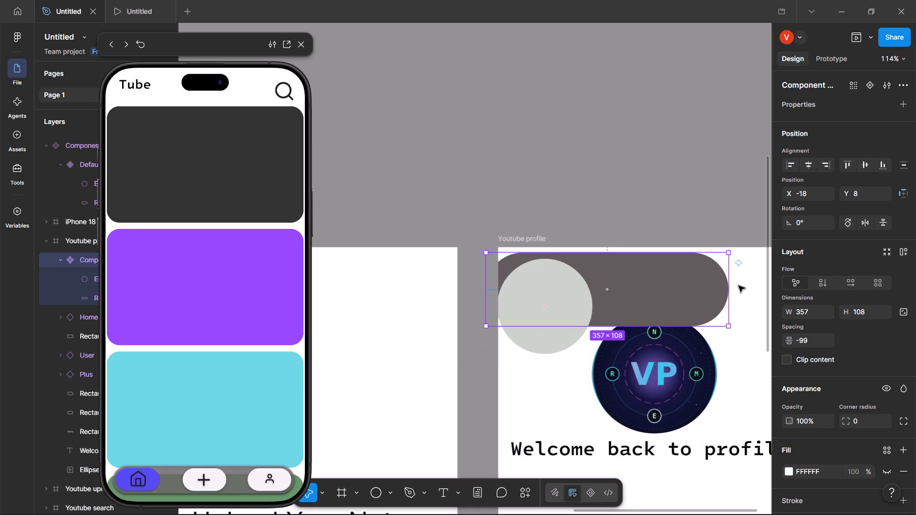
{"action": "left_click_drag", "start_coordinate": [729, 290], "coordinate": [625, 306]}
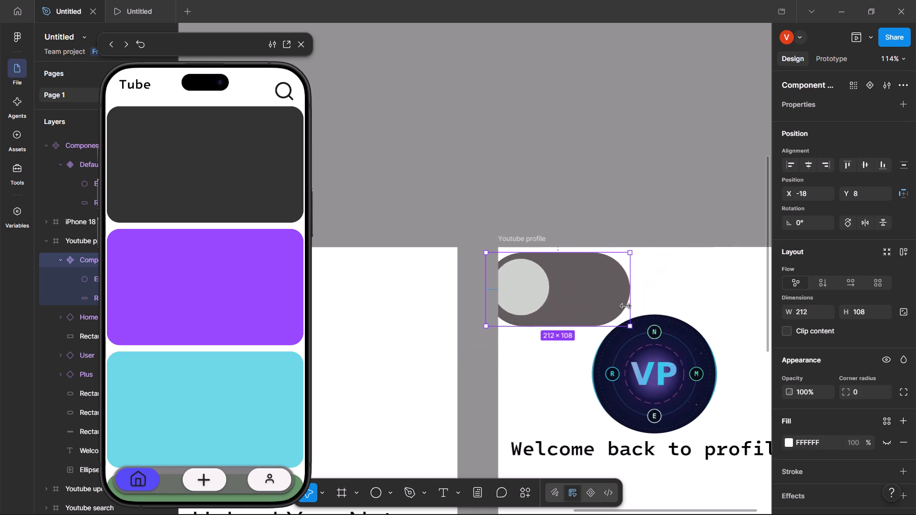
{"action": "left_click_drag", "start_coordinate": [625, 306], "coordinate": [614, 306]}
{"action": "left_click_drag", "start_coordinate": [575, 291], "coordinate": [607, 289]}
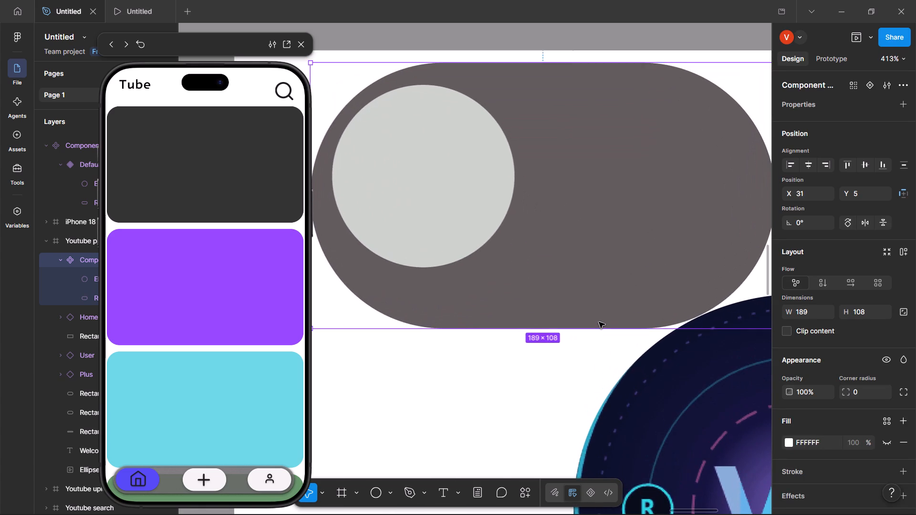
{"action": "scroll", "coordinate": [569, 270], "scroll_direction": "up", "scroll_amount": 1}
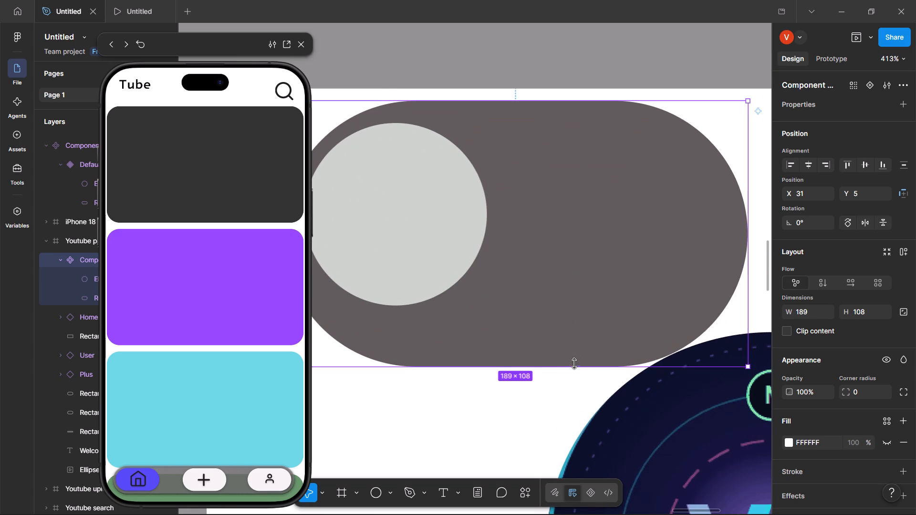
{"action": "left_click_drag", "start_coordinate": [574, 365], "coordinate": [566, 281]}
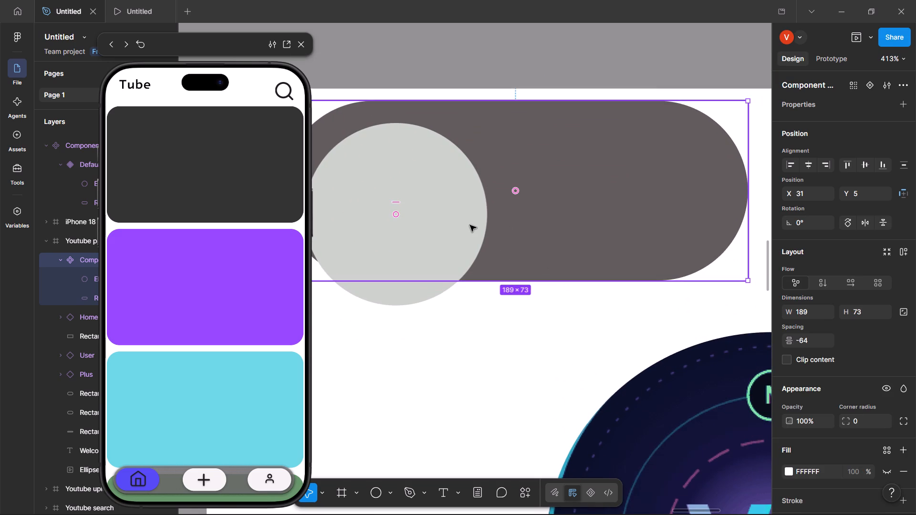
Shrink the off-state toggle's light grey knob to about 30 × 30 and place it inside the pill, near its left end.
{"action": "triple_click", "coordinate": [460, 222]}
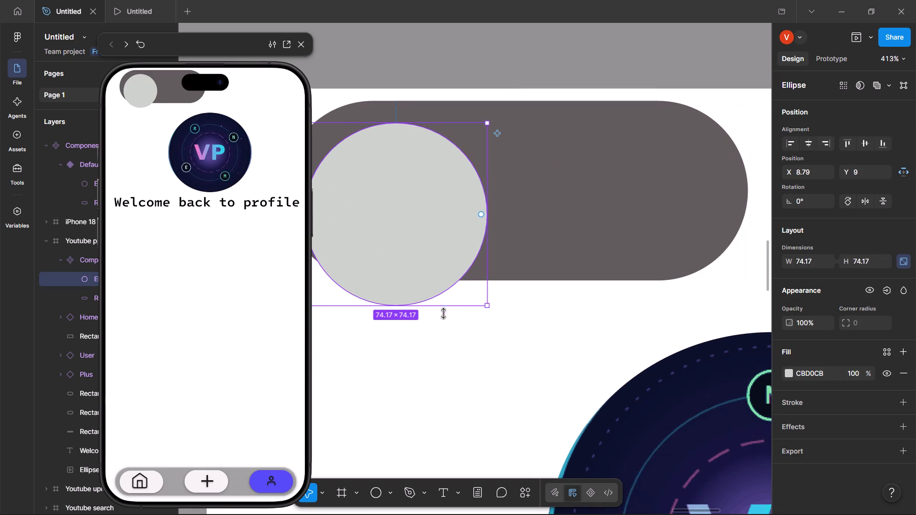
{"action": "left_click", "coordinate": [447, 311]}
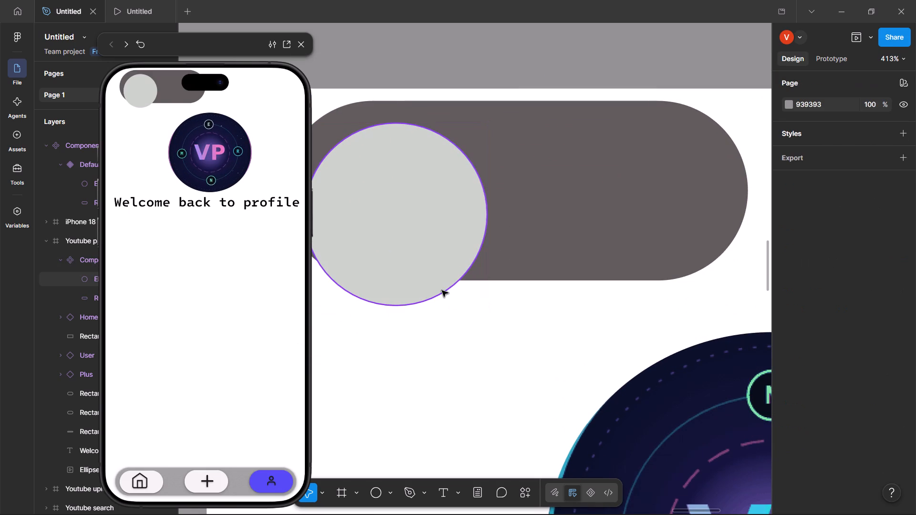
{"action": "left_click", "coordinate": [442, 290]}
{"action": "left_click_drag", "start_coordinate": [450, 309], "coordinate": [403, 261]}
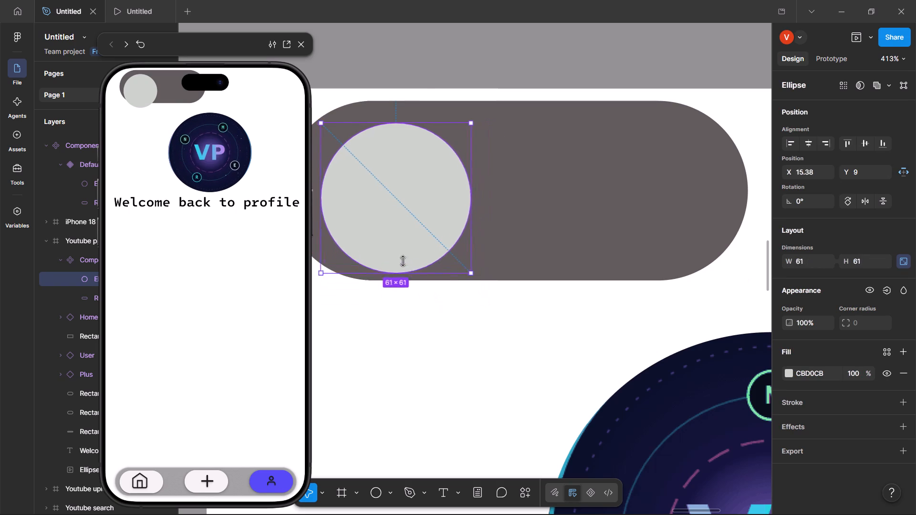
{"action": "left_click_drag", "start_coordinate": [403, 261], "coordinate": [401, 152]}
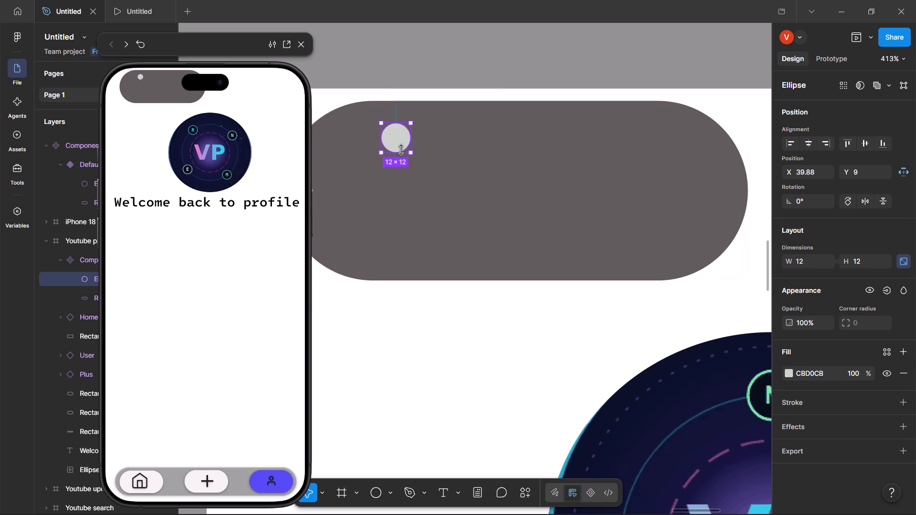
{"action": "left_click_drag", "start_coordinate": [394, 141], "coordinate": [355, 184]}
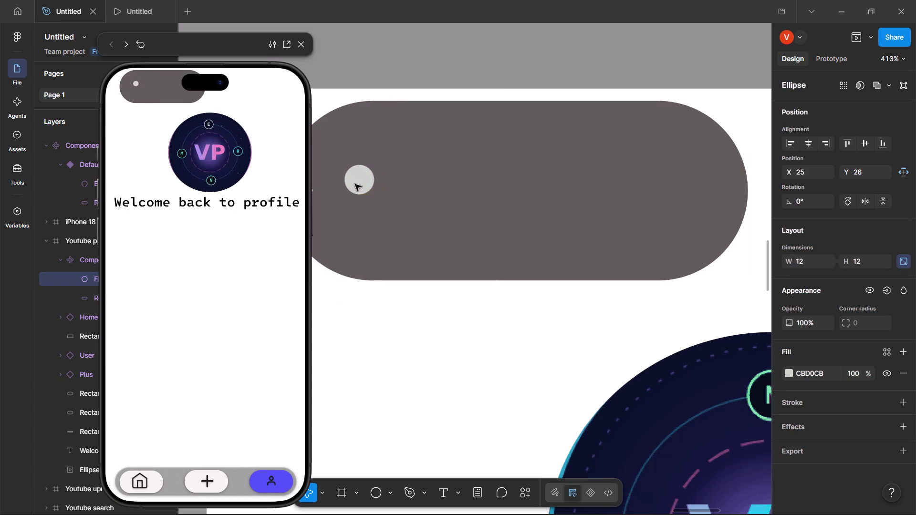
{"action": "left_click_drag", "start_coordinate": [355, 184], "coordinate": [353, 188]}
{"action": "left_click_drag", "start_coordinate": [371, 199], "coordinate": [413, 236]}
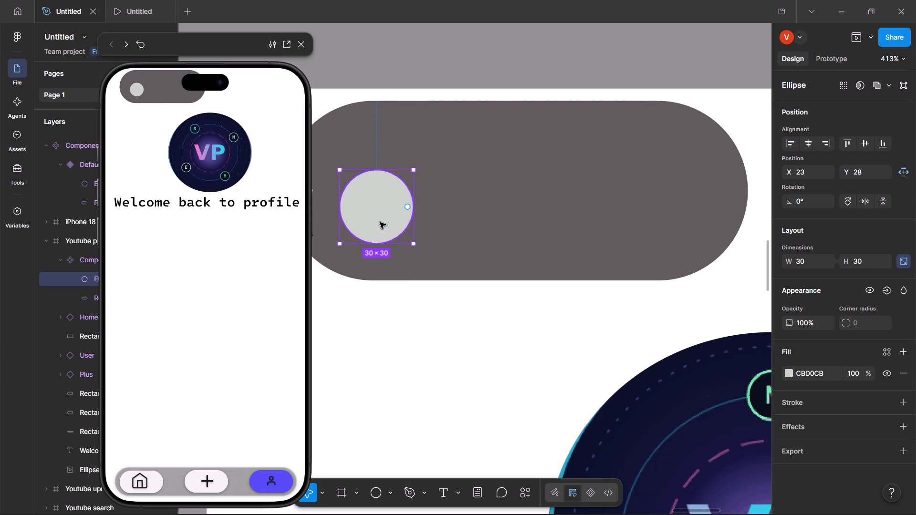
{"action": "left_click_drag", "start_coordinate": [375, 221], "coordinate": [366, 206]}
Shrink the whole off-state toggle to about 67 × 28 and move it to about X 20, Y 15 in the Youtube profile frame.
{"action": "left_click", "coordinate": [420, 246]}
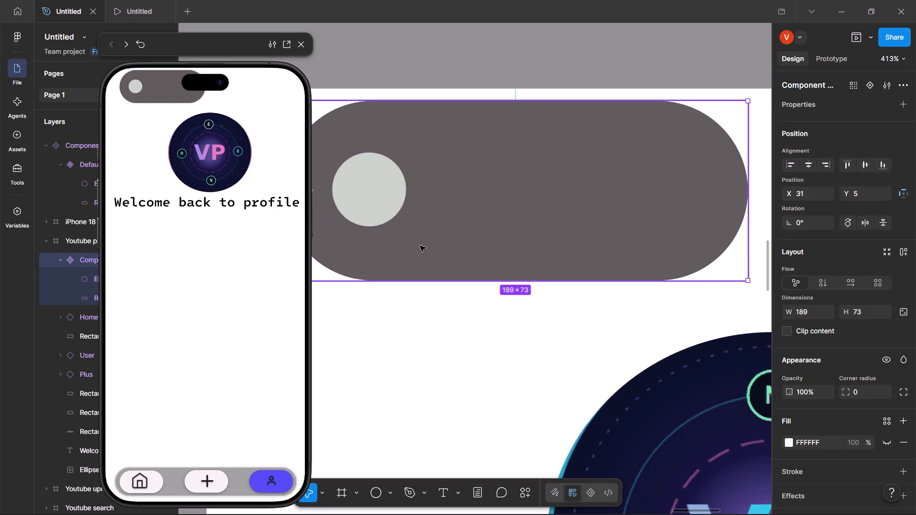
{"action": "left_click_drag", "start_coordinate": [750, 281], "coordinate": [571, 204]}
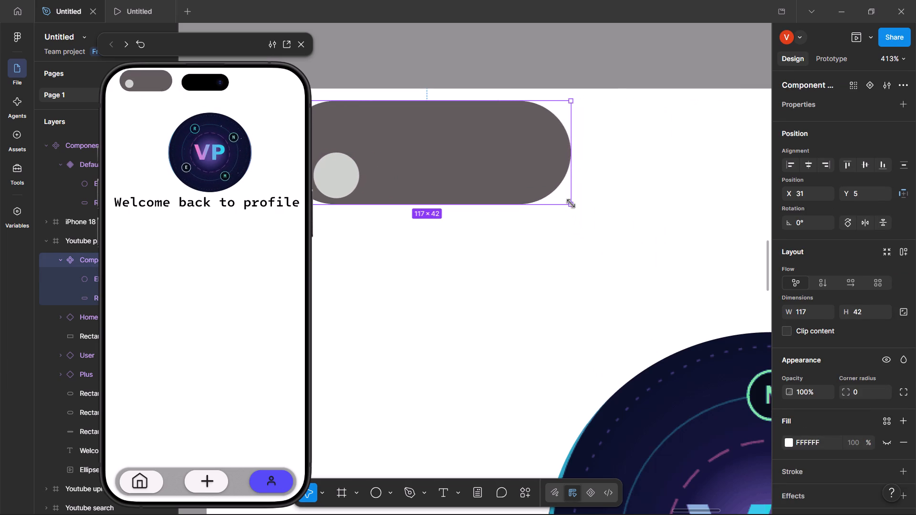
{"action": "scroll", "coordinate": [479, 182], "scroll_direction": "right", "scroll_amount": 1}
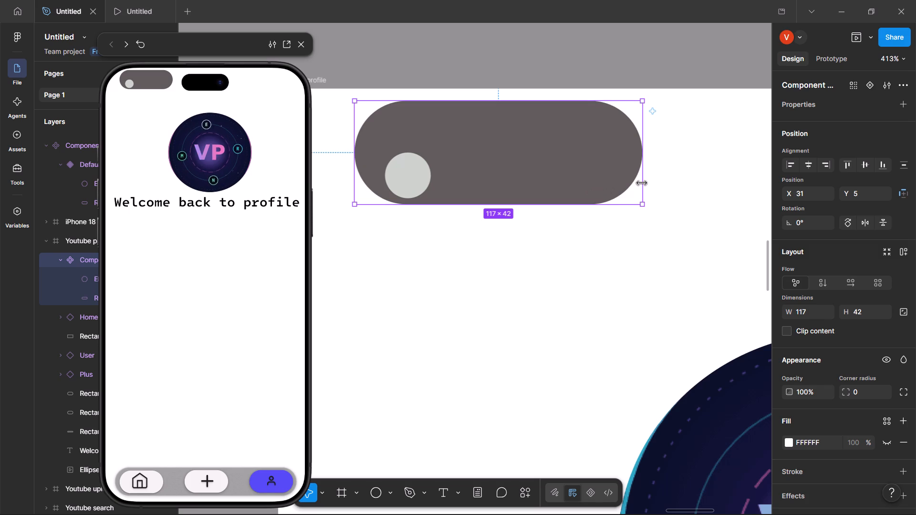
{"action": "left_click_drag", "start_coordinate": [642, 183], "coordinate": [479, 173]}
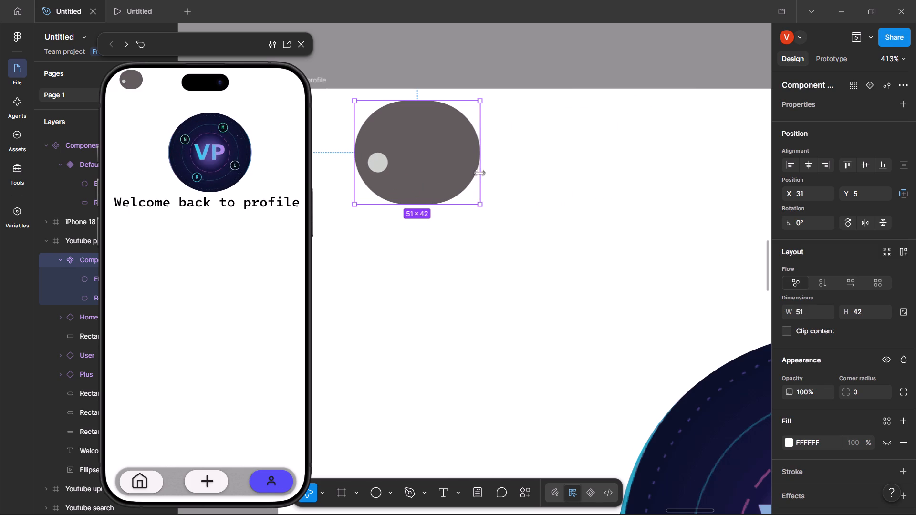
{"action": "left_click_drag", "start_coordinate": [479, 173], "coordinate": [488, 173]}
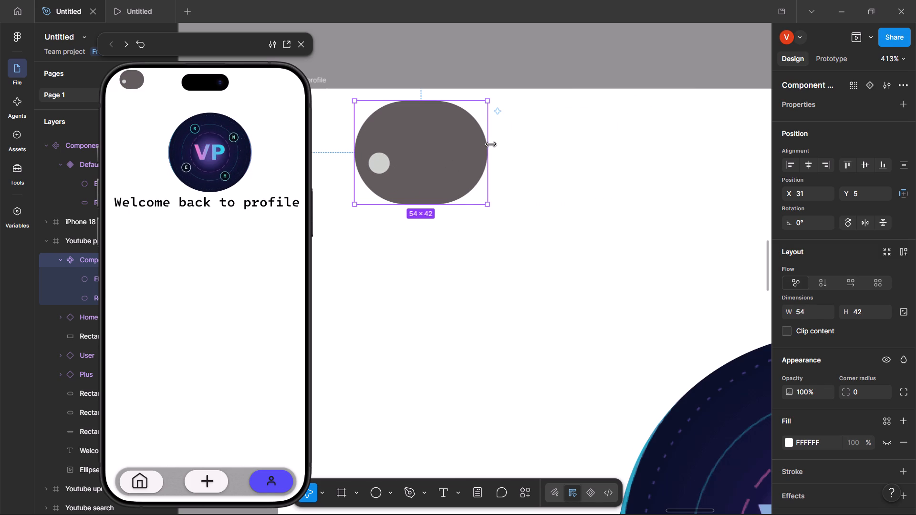
{"action": "left_click_drag", "start_coordinate": [491, 144], "coordinate": [520, 146]}
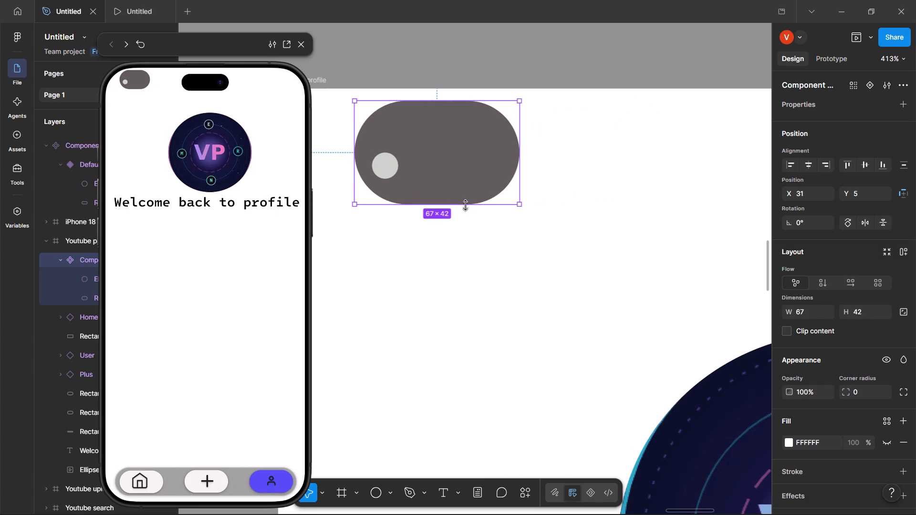
{"action": "left_click_drag", "start_coordinate": [465, 205], "coordinate": [454, 178]}
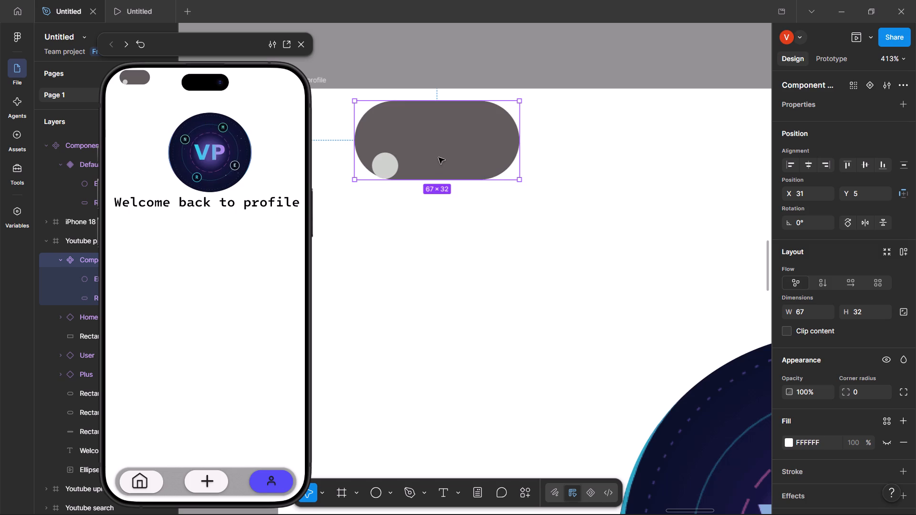
{"action": "left_click_drag", "start_coordinate": [435, 149], "coordinate": [408, 173]}
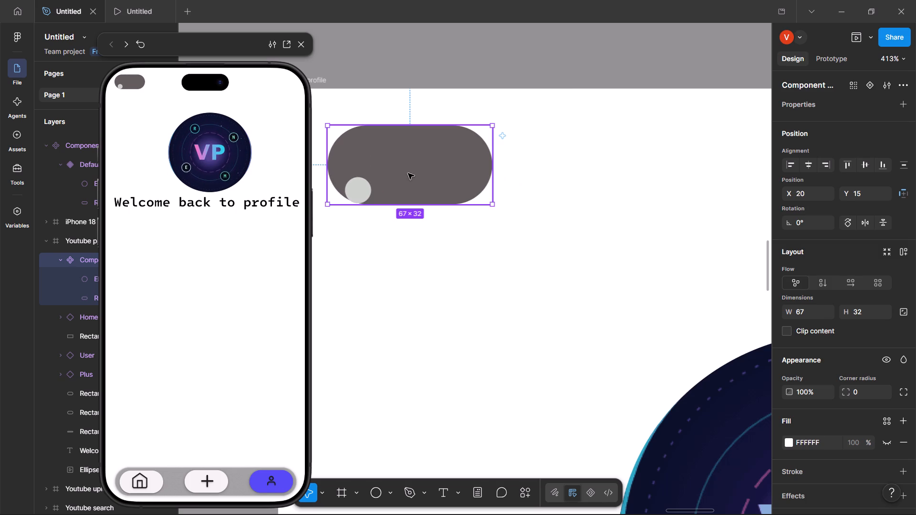
{"action": "left_click_drag", "start_coordinate": [432, 208], "coordinate": [432, 206]}
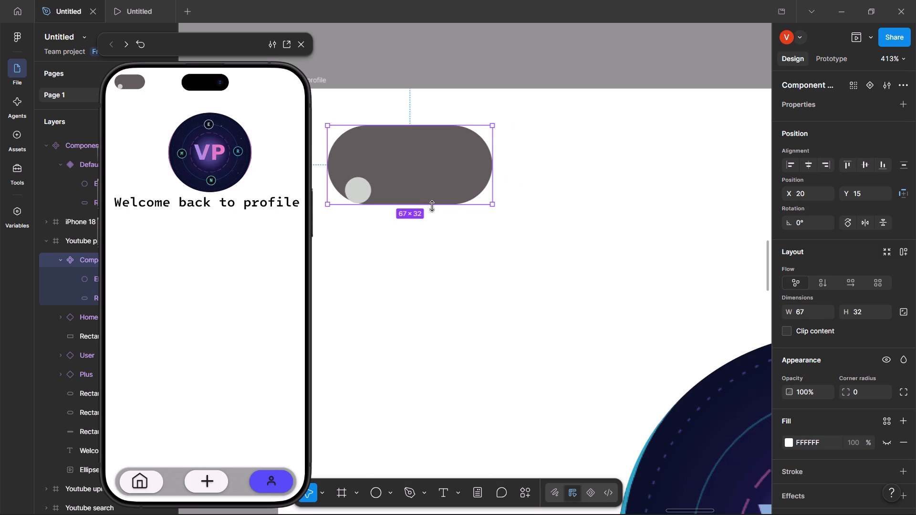
{"action": "left_click_drag", "start_coordinate": [432, 206], "coordinate": [427, 193]}
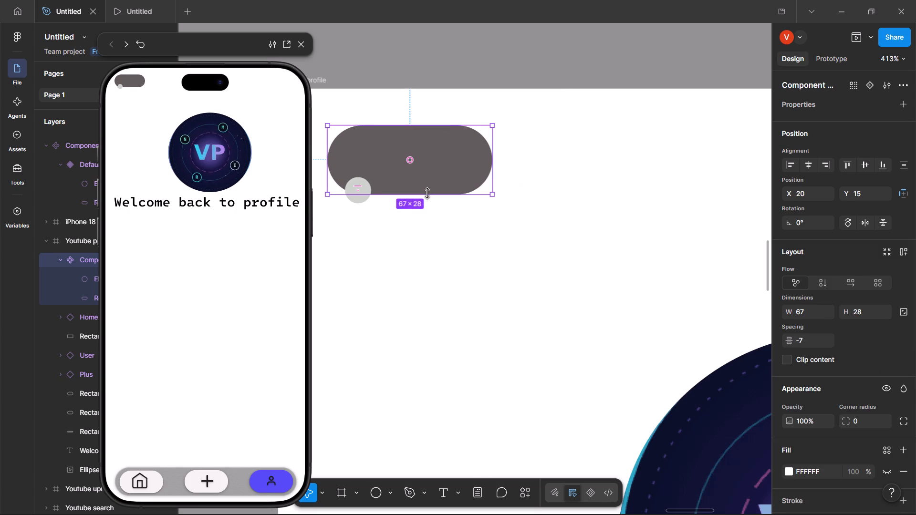
Resize the off-state toggle's knob to about 19 × 19 and position it at about X 5, Y 5 inside the pill.
{"action": "left_click", "coordinate": [353, 193]}
{"action": "double_click", "coordinate": [353, 191]}
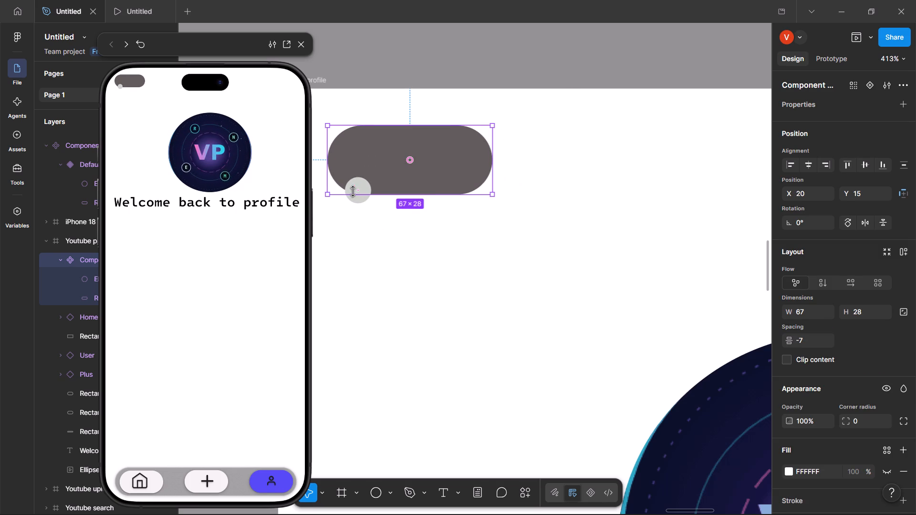
{"action": "left_click", "coordinate": [364, 211]}
{"action": "left_click", "coordinate": [354, 189]}
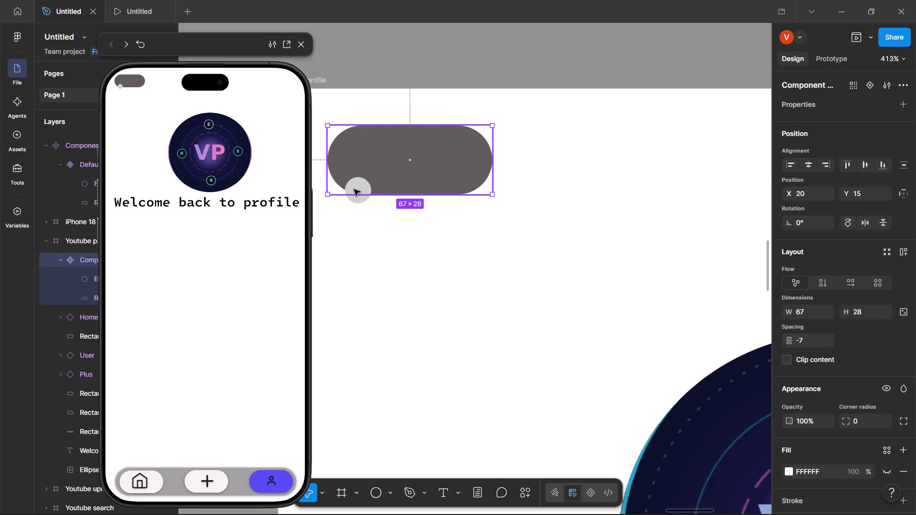
{"action": "double_click", "coordinate": [354, 189]}
{"action": "double_click", "coordinate": [354, 198]}
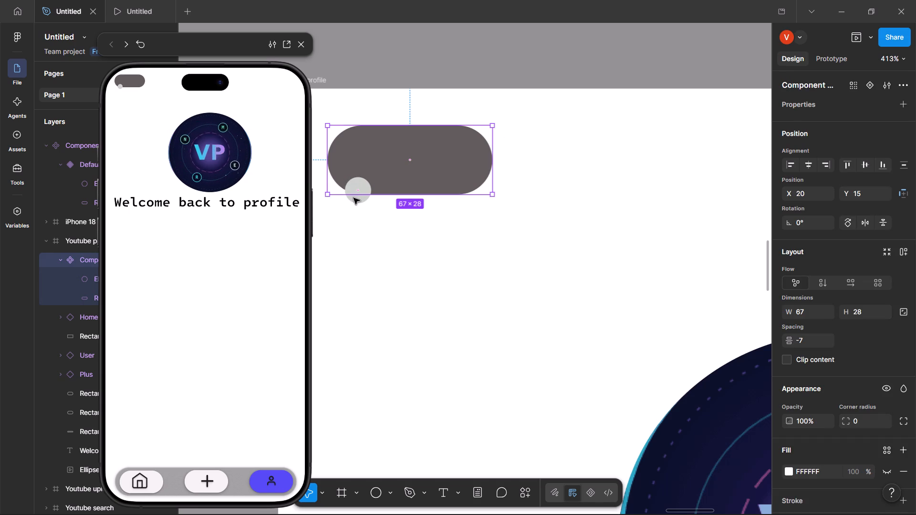
{"action": "double_click", "coordinate": [355, 200]}
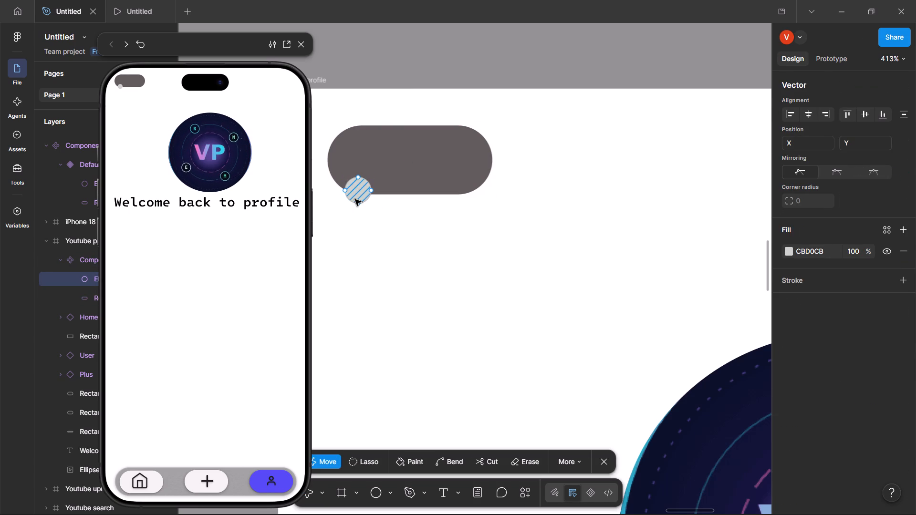
{"action": "key", "text": "Escape"}
{"action": "left_click_drag", "start_coordinate": [355, 199], "coordinate": [350, 173]}
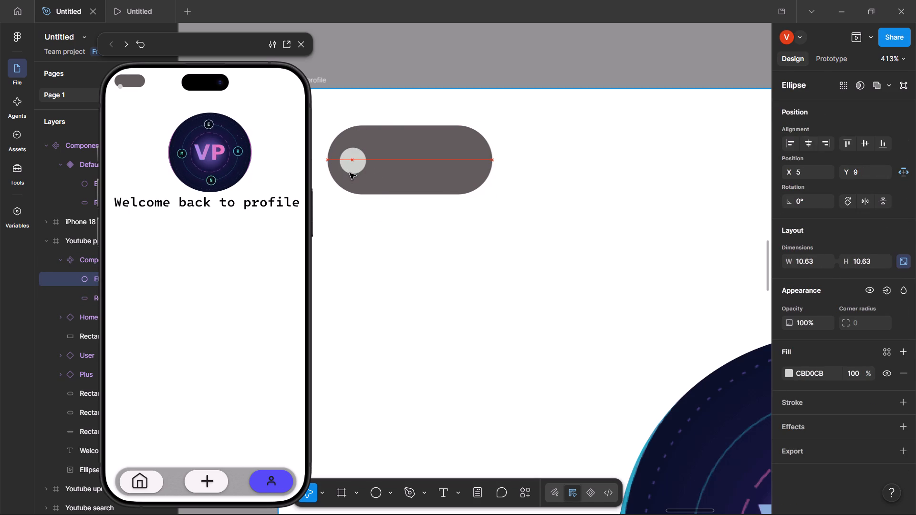
{"action": "left_click_drag", "start_coordinate": [350, 173], "coordinate": [351, 169]}
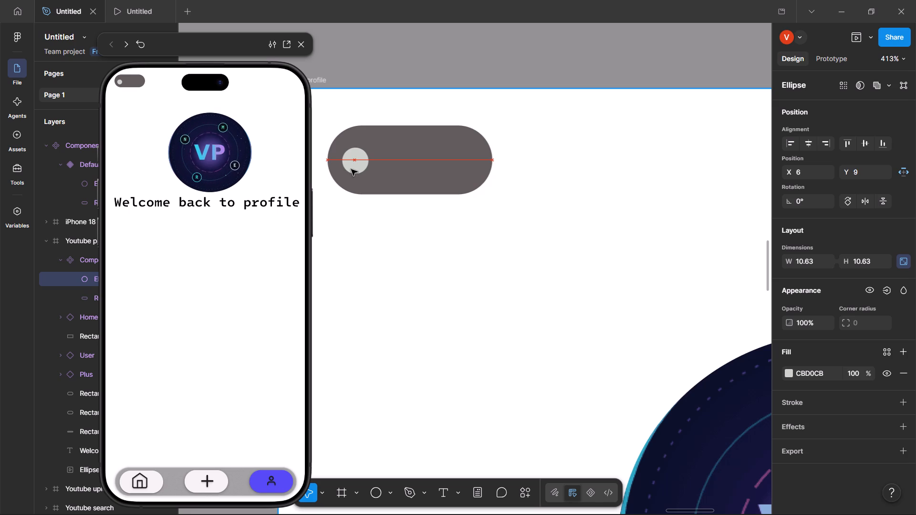
{"action": "left_click_drag", "start_coordinate": [351, 169], "coordinate": [352, 170]}
{"action": "left_click_drag", "start_coordinate": [369, 174], "coordinate": [389, 177]}
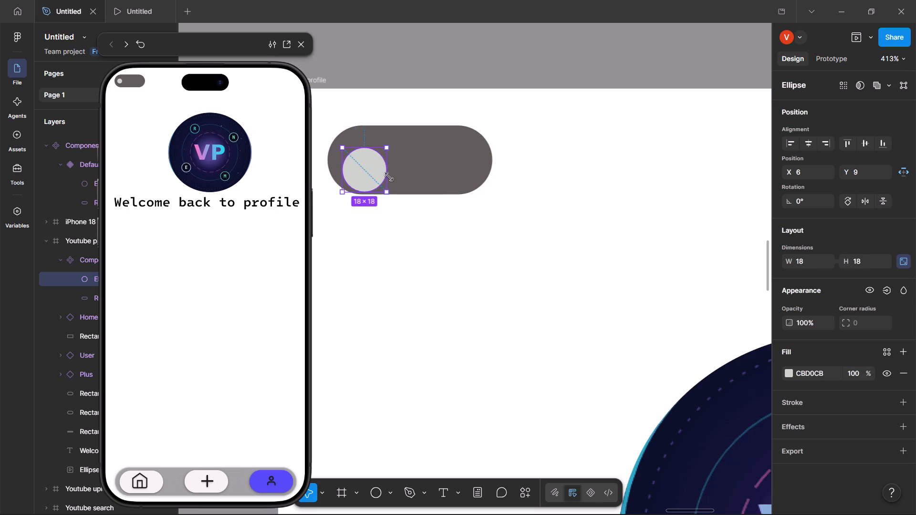
{"action": "left_click_drag", "start_coordinate": [389, 177], "coordinate": [389, 177]}
{"action": "left_click_drag", "start_coordinate": [367, 172], "coordinate": [364, 164]}
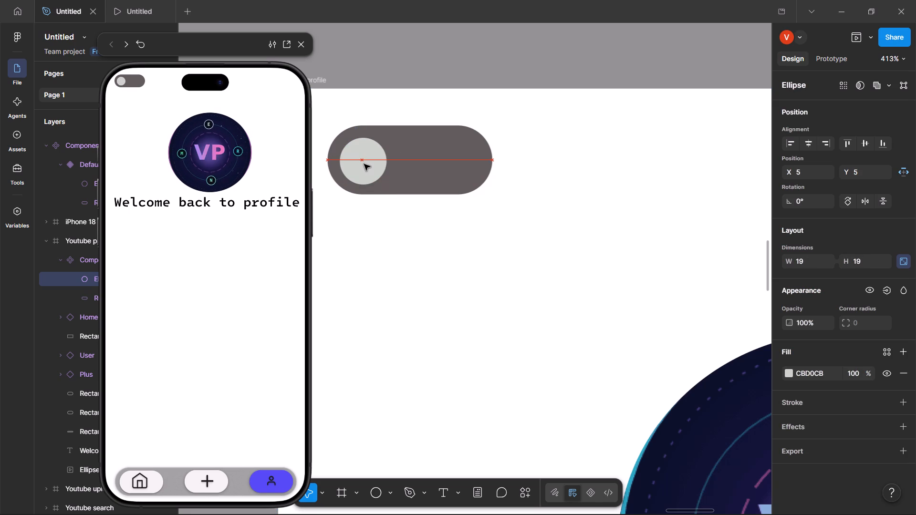
{"action": "left_click_drag", "start_coordinate": [364, 164], "coordinate": [364, 163]}
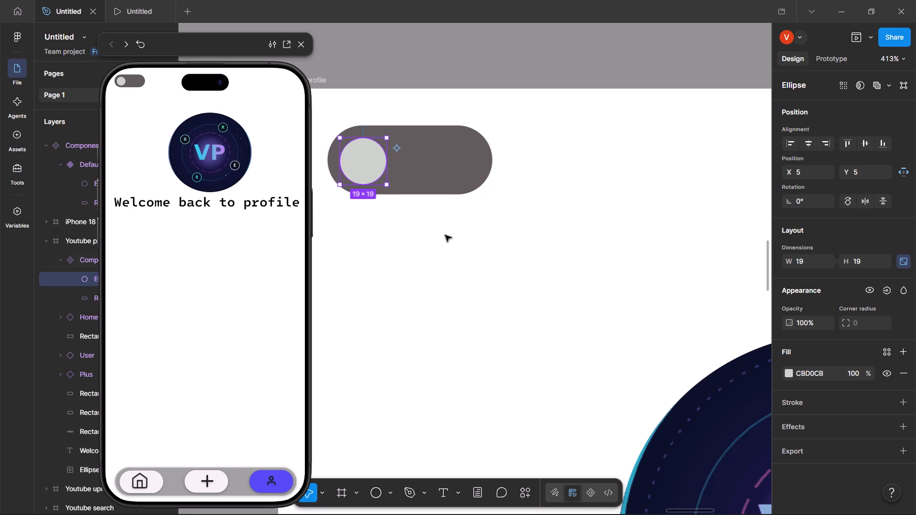
Move the whole off-state toggle to about X 22, Y 34 in the Youtube profile frame.
{"action": "left_click", "coordinate": [445, 237]}
{"action": "left_click_drag", "start_coordinate": [445, 237], "coordinate": [326, 140]}
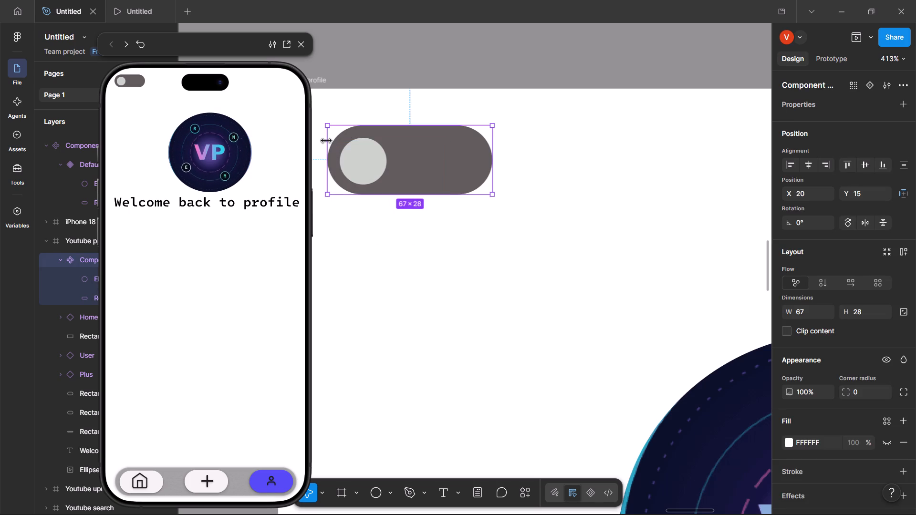
{"action": "left_click", "coordinate": [370, 129]}
{"action": "left_click", "coordinate": [510, 266]}
{"action": "left_click_drag", "start_coordinate": [510, 266], "coordinate": [349, 117]}
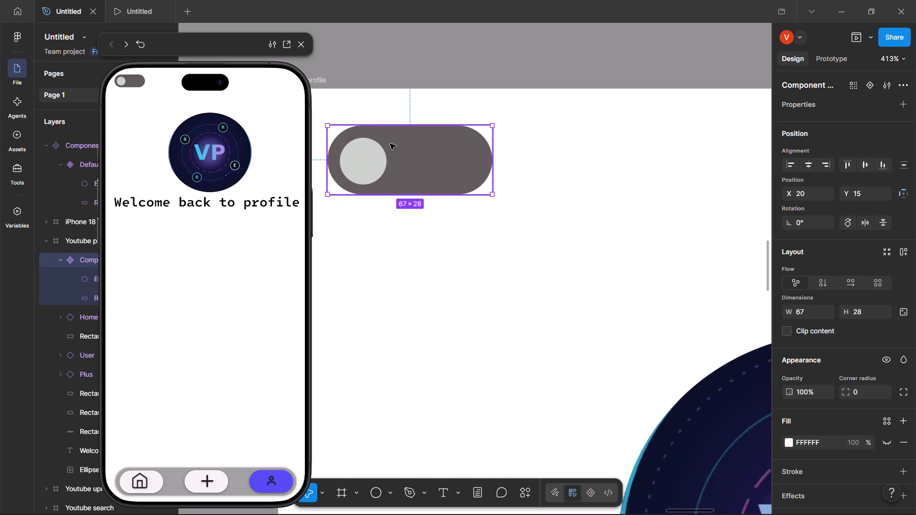
{"action": "left_click_drag", "start_coordinate": [395, 145], "coordinate": [385, 185]}
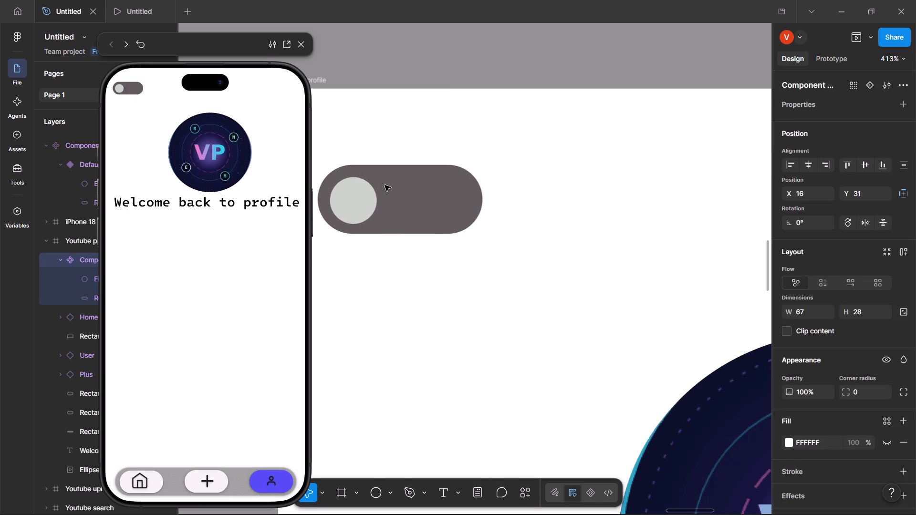
{"action": "left_click_drag", "start_coordinate": [385, 185], "coordinate": [425, 180]}
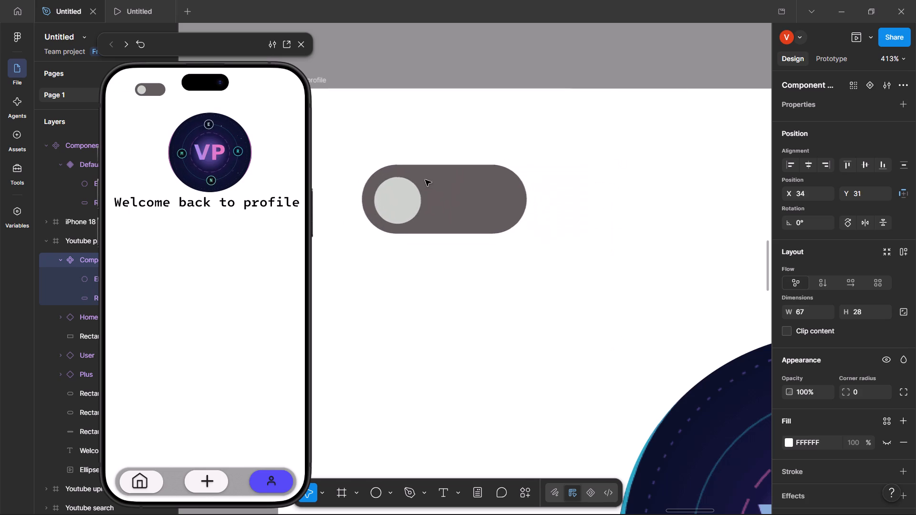
{"action": "left_click_drag", "start_coordinate": [425, 180], "coordinate": [414, 186]}
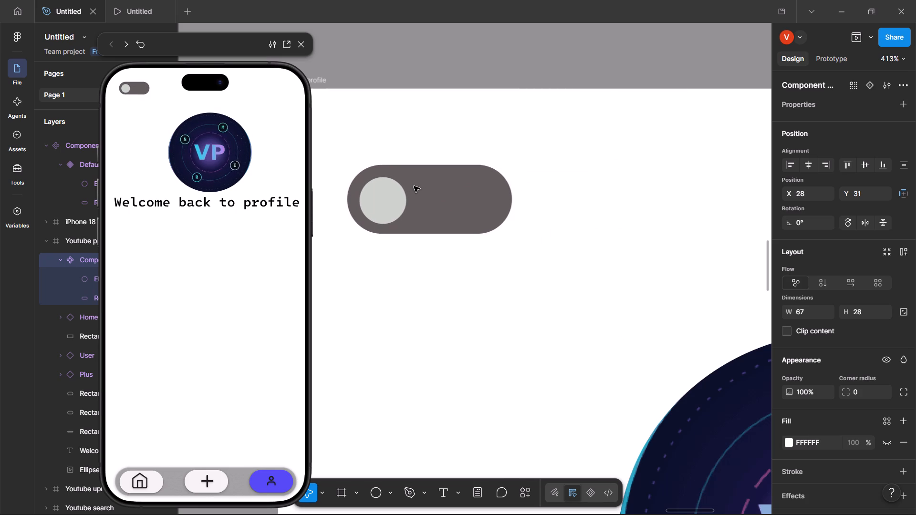
{"action": "left_click_drag", "start_coordinate": [414, 186], "coordinate": [400, 185]}
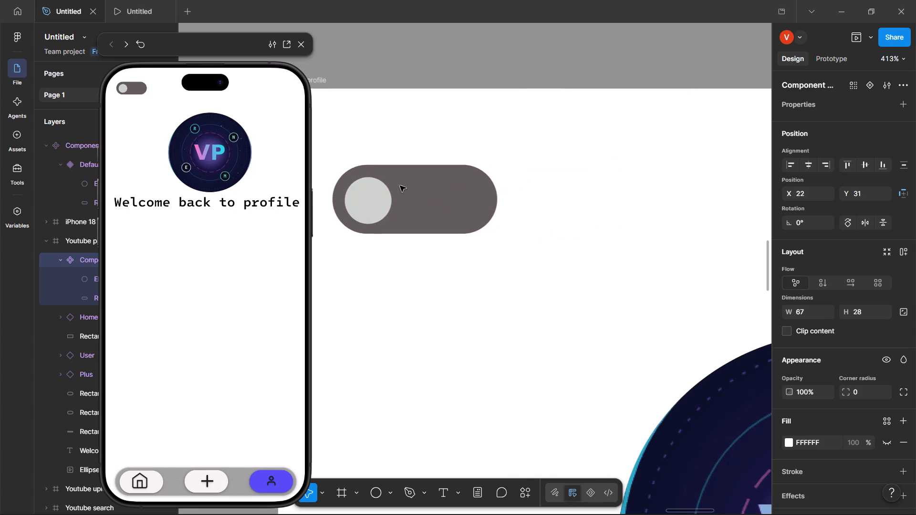
{"action": "left_click_drag", "start_coordinate": [400, 185], "coordinate": [400, 191]}
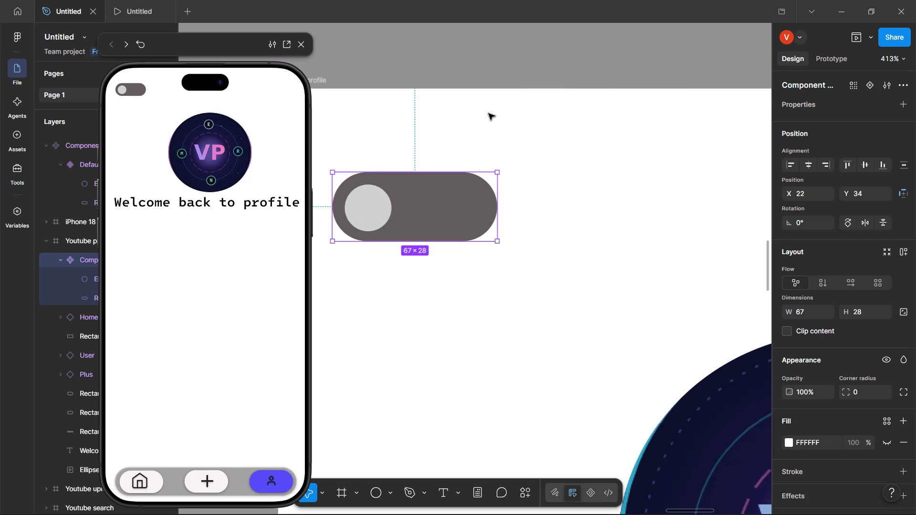
{"action": "left_click", "coordinate": [489, 113]}
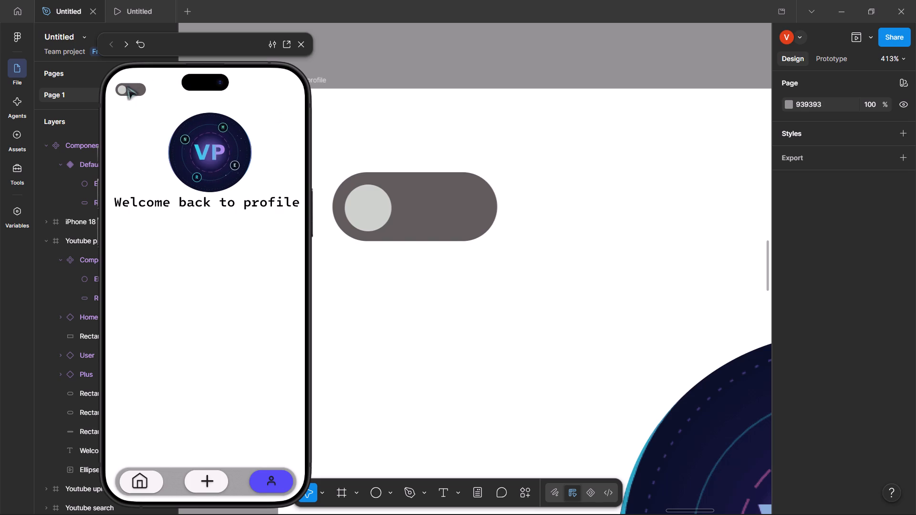
Test switching the toggle on the profile screen in the preview.
{"action": "left_click", "coordinate": [127, 86]}
{"action": "left_click", "coordinate": [125, 88]}
{"action": "triple_click", "coordinate": [125, 88]}
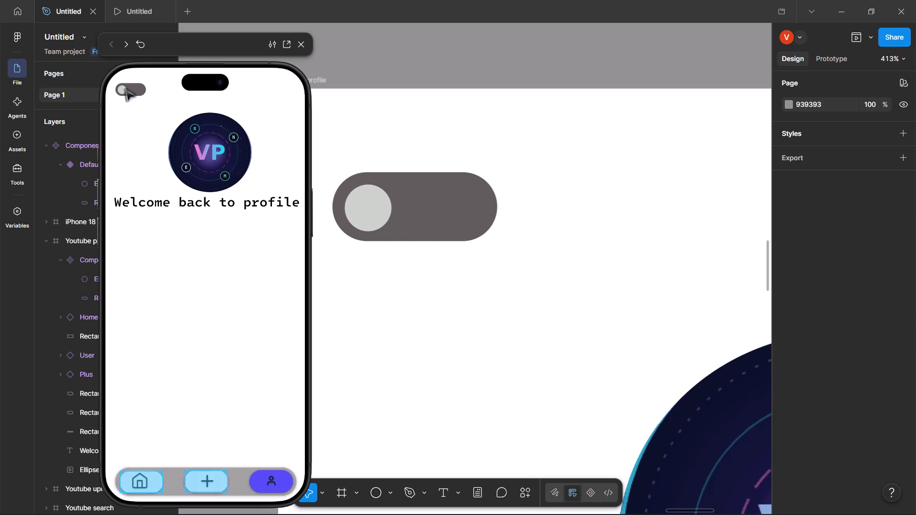
{"action": "triple_click", "coordinate": [125, 88]}
{"action": "left_click", "coordinate": [125, 88]}
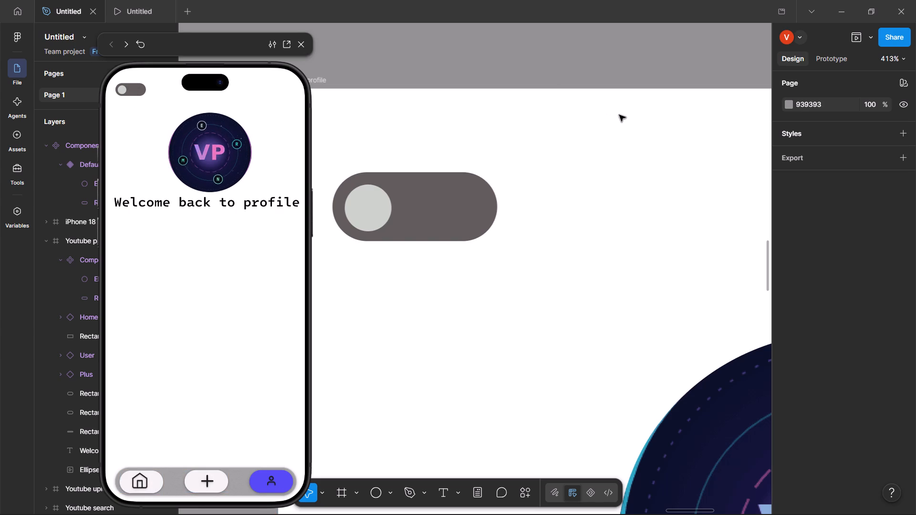